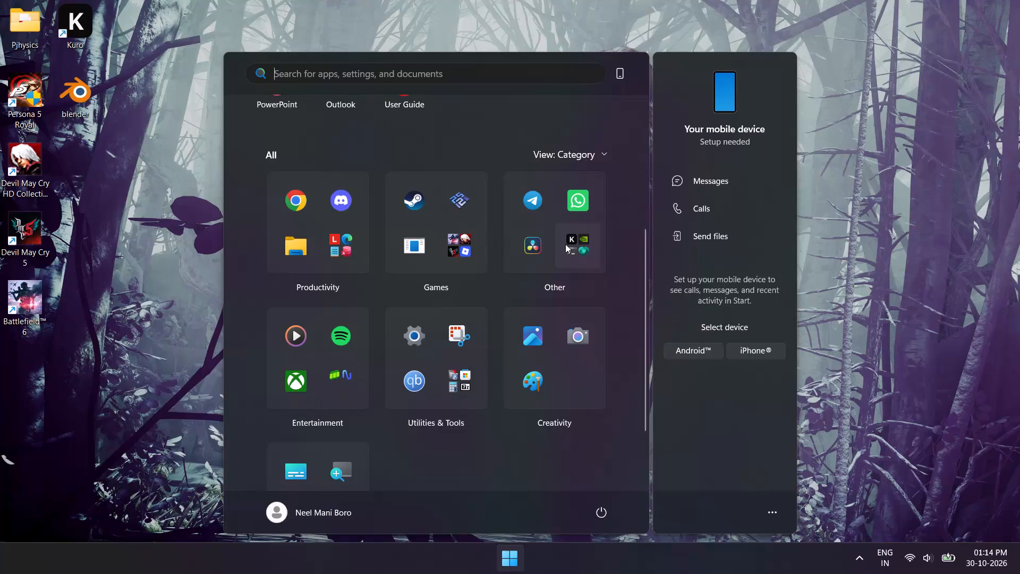
Launch DaVinci Resolve and open the project "hole effect 2".
{"action": "left_click", "coordinate": [537, 242]}
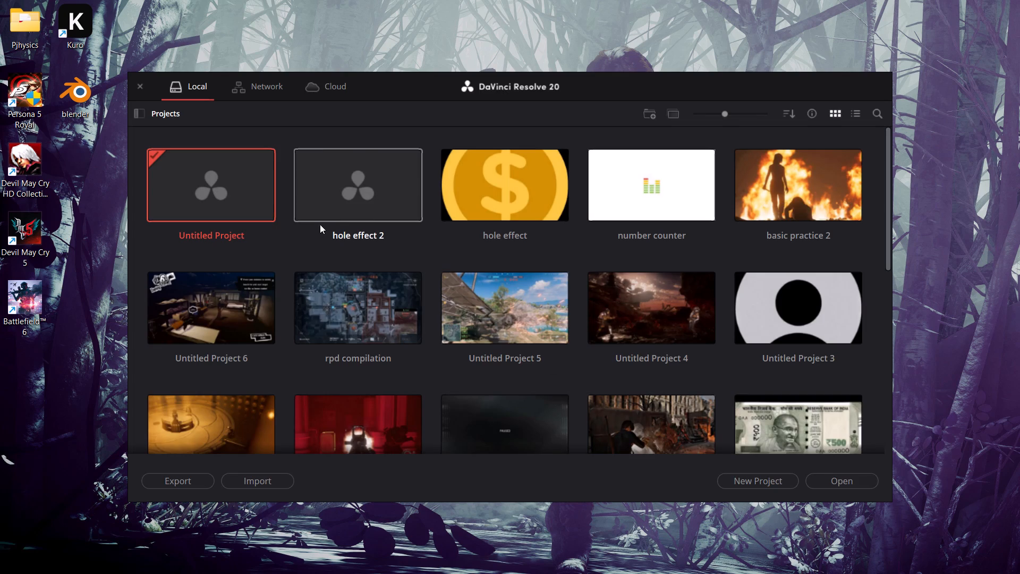
{"action": "left_click", "coordinate": [372, 182]}
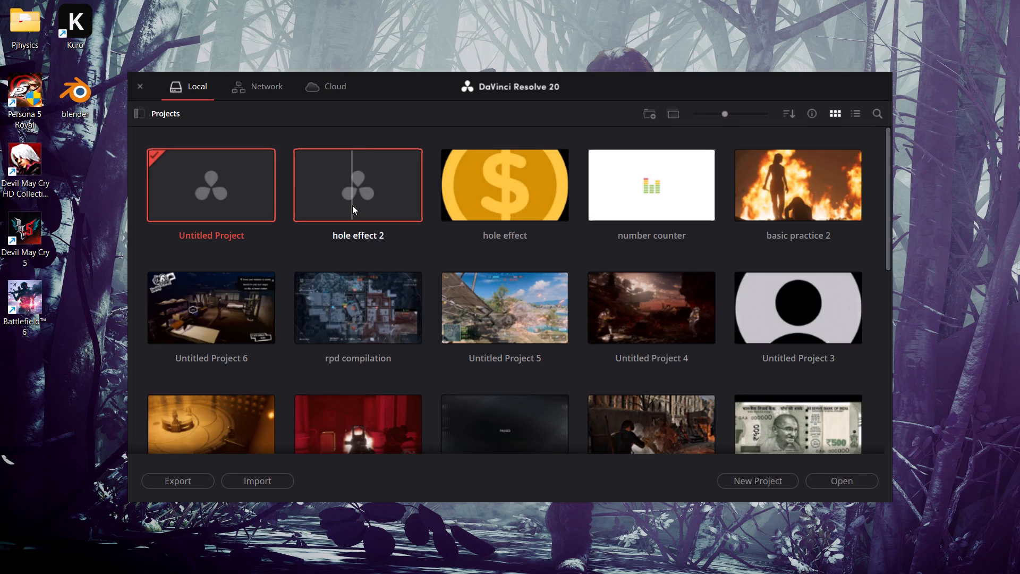
{"action": "double_click", "coordinate": [352, 205]}
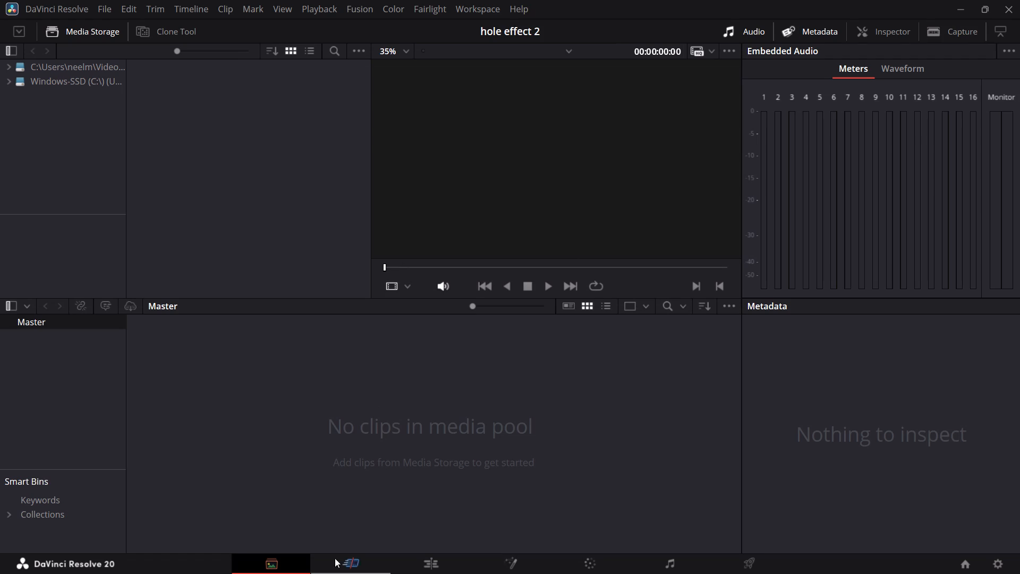
On the Edit page, place a Fusion Composition effect on the empty timeline.
{"action": "left_click", "coordinate": [358, 562]}
{"action": "left_click", "coordinate": [431, 560]}
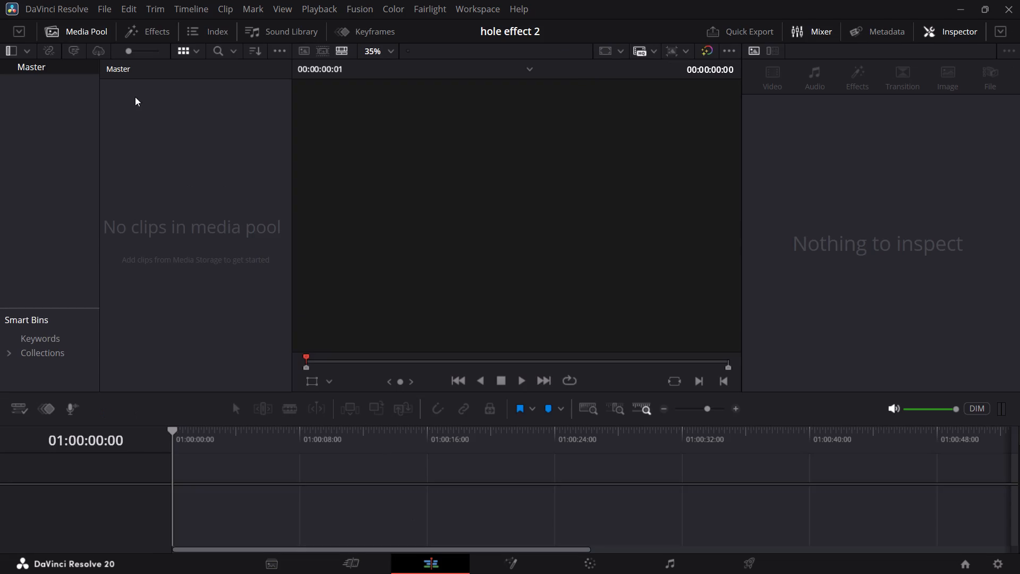
{"action": "left_click", "coordinate": [130, 30]}
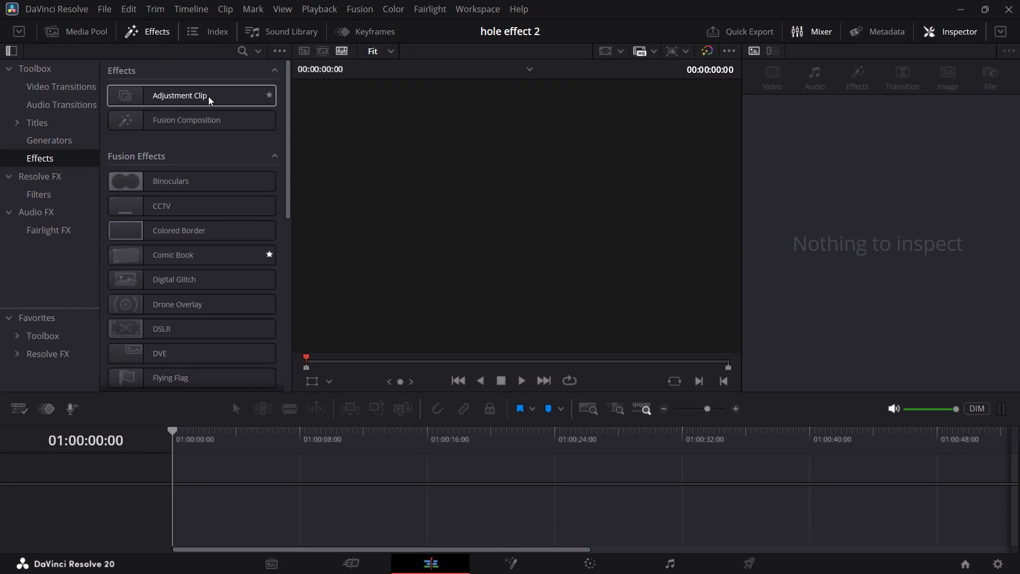
{"action": "left_click_drag", "start_coordinate": [199, 122], "coordinate": [434, 501]}
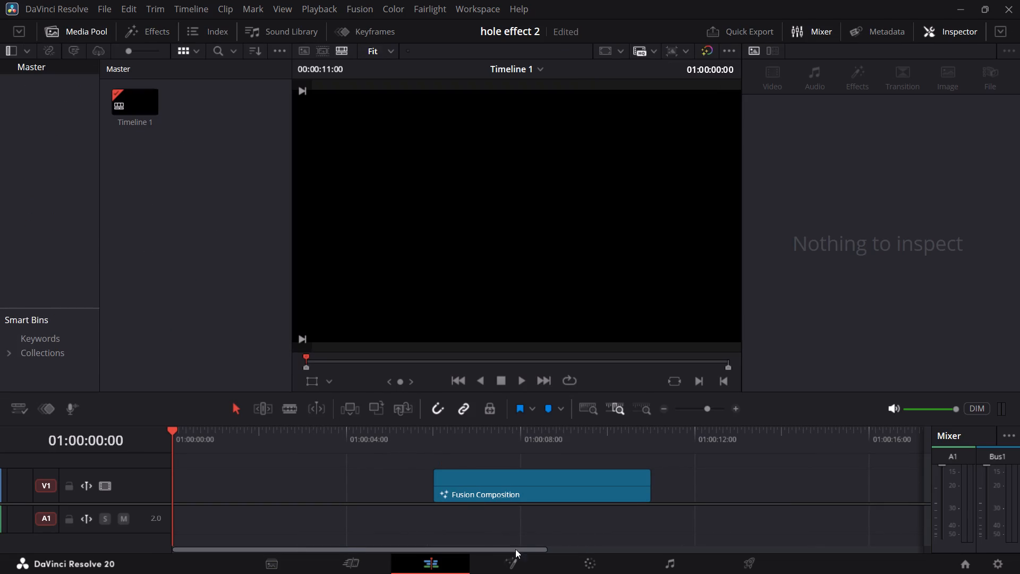
On the Fusion page, add a Background node and connect its output to MediaOut1.
{"action": "left_click", "coordinate": [515, 555]}
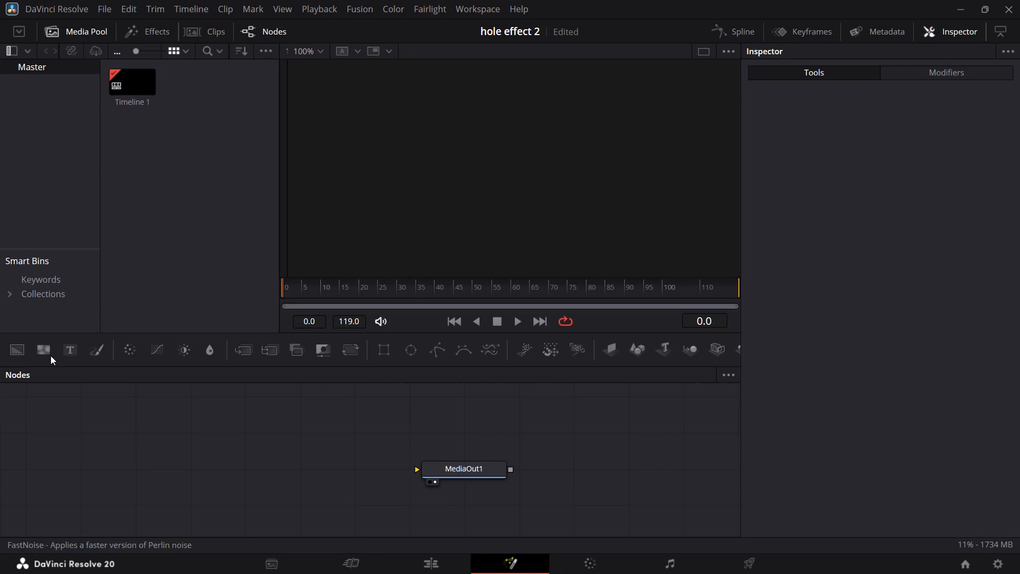
{"action": "left_click_drag", "start_coordinate": [9, 348], "coordinate": [172, 479]}
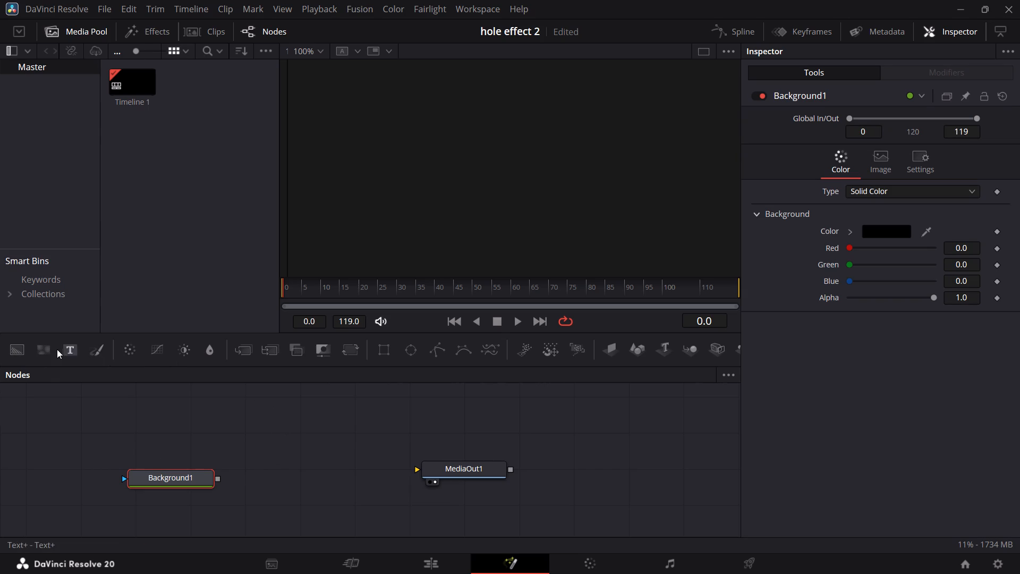
{"action": "left_click_drag", "start_coordinate": [214, 473], "coordinate": [385, 487]}
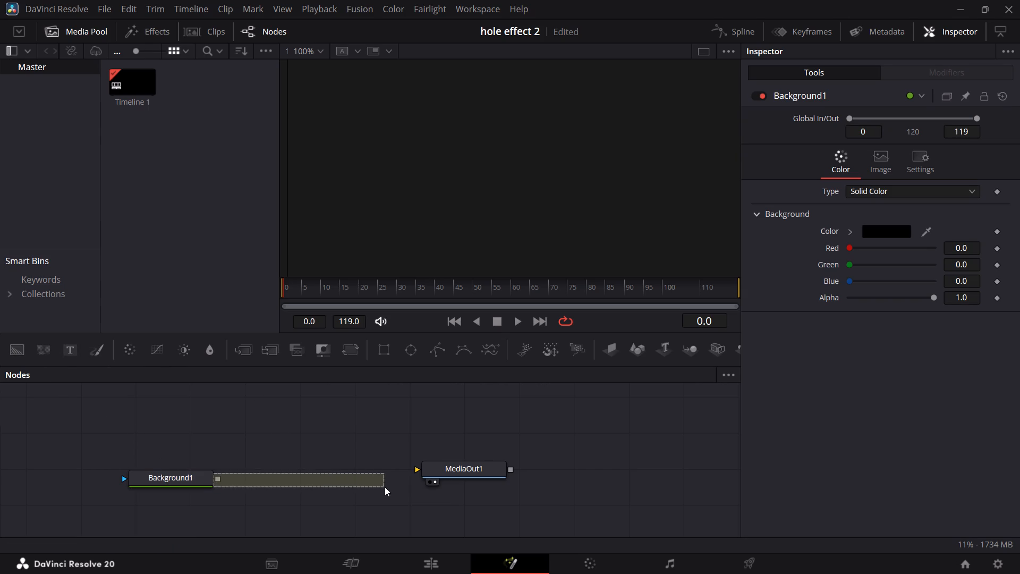
{"action": "left_click_drag", "start_coordinate": [385, 487], "coordinate": [380, 482]}
{"action": "left_click_drag", "start_coordinate": [219, 480], "coordinate": [427, 475]}
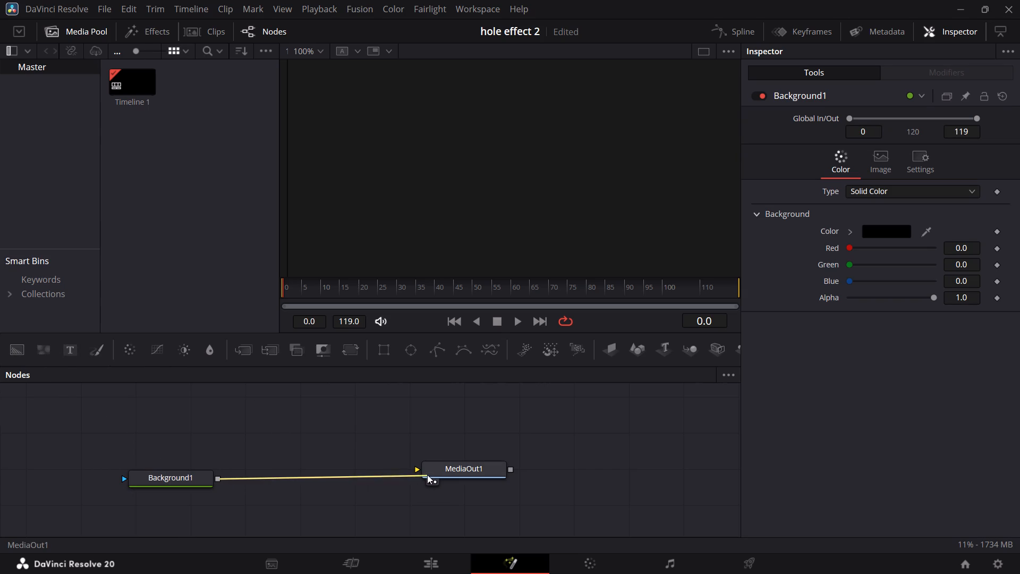
{"action": "left_click_drag", "start_coordinate": [427, 475], "coordinate": [421, 467]}
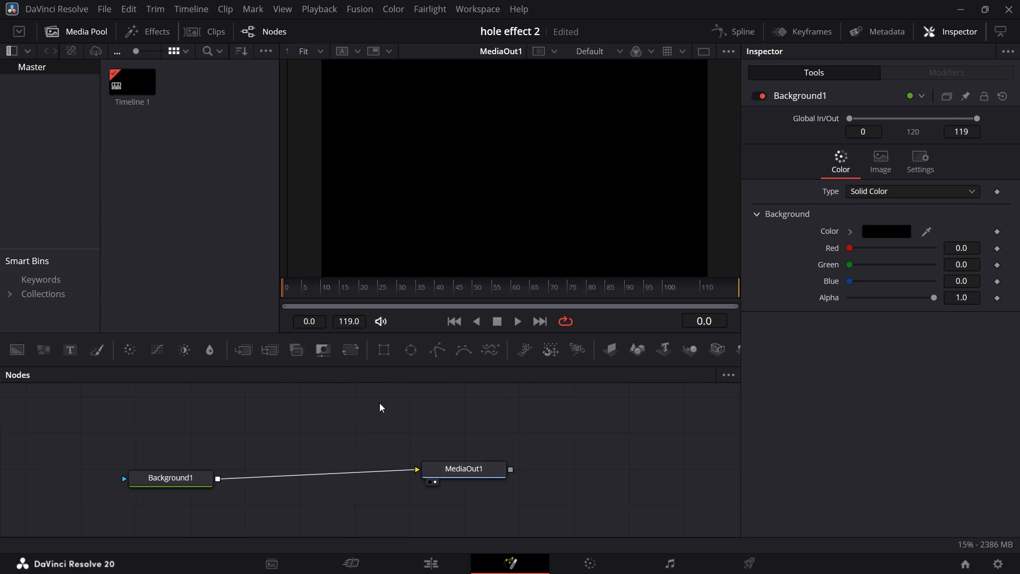
{"action": "left_click_drag", "start_coordinate": [483, 474], "coordinate": [480, 478]}
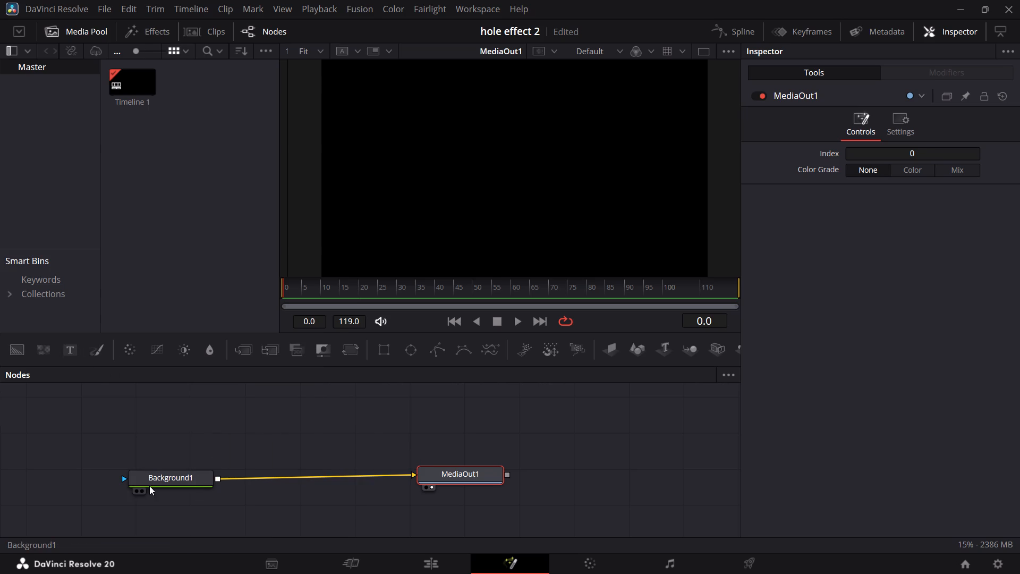
Set the Background1 node's solid color to white, with red, green and blue at 1.0.
{"action": "right_click", "coordinate": [158, 472]}
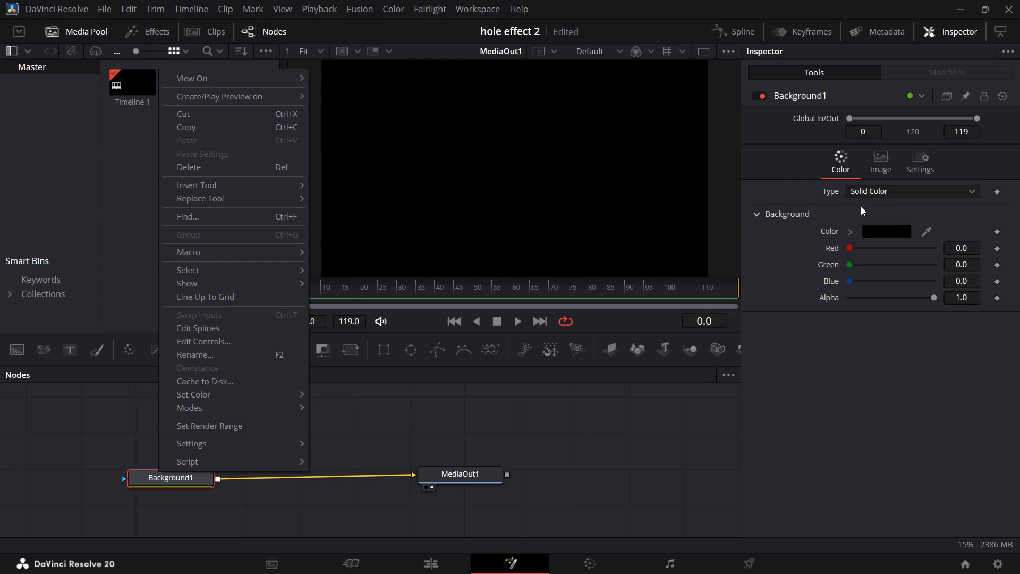
{"action": "left_click", "coordinate": [900, 190]}
{"action": "left_click", "coordinate": [931, 190]}
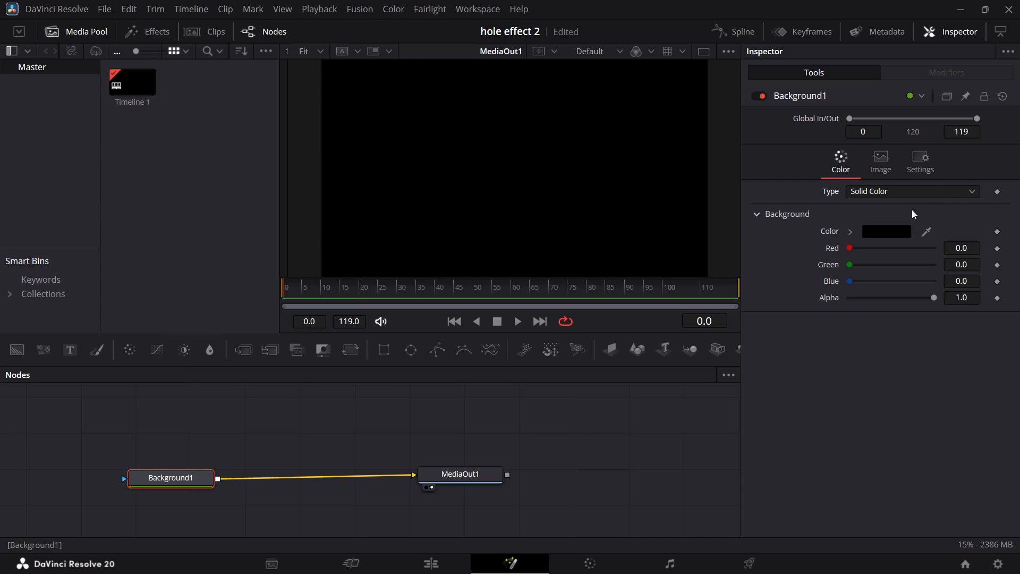
{"action": "left_click", "coordinate": [890, 230]}
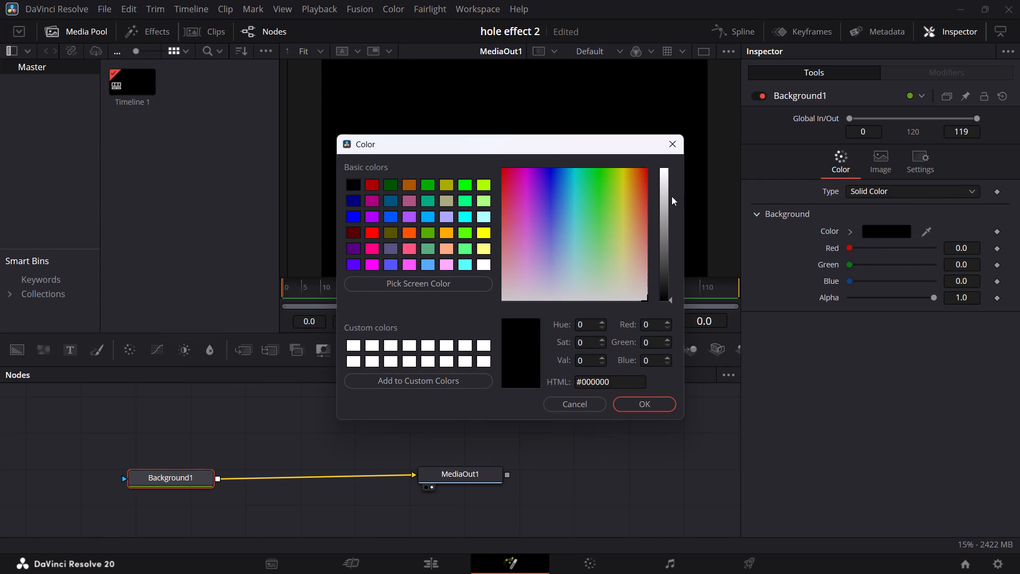
{"action": "left_click_drag", "start_coordinate": [661, 200], "coordinate": [660, 146]}
{"action": "left_click", "coordinate": [648, 394]}
{"action": "left_click", "coordinate": [643, 396]}
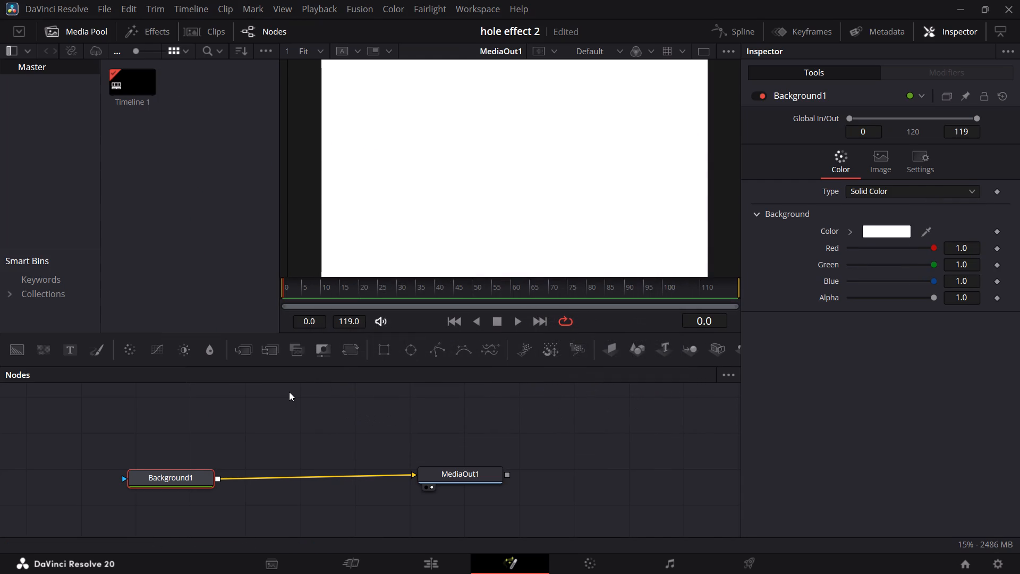
Add a second Background node above Background1 and merge it over Background1's output.
{"action": "left_click_drag", "start_coordinate": [15, 348], "coordinate": [121, 409]}
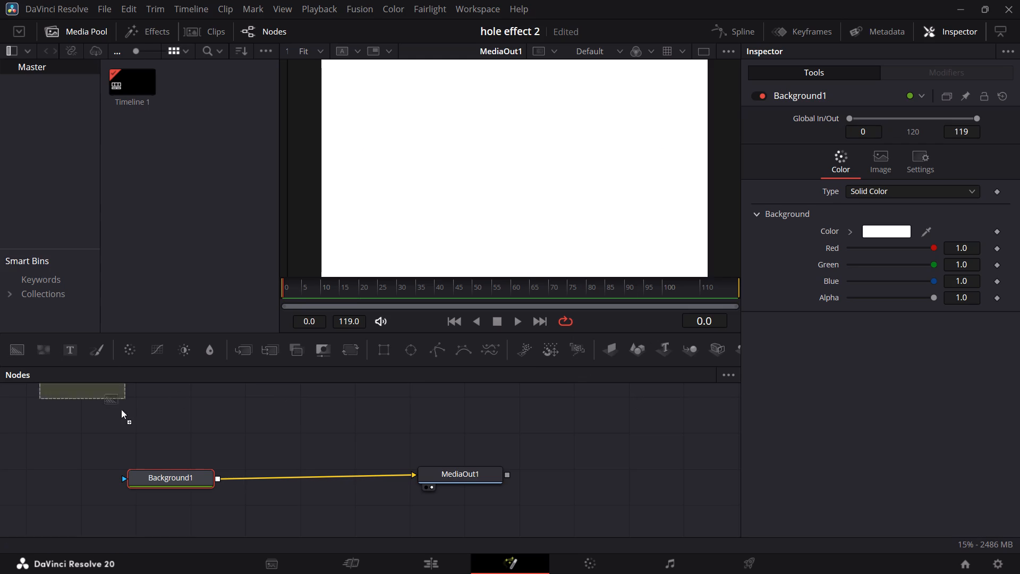
{"action": "left_click_drag", "start_coordinate": [121, 409], "coordinate": [256, 427]}
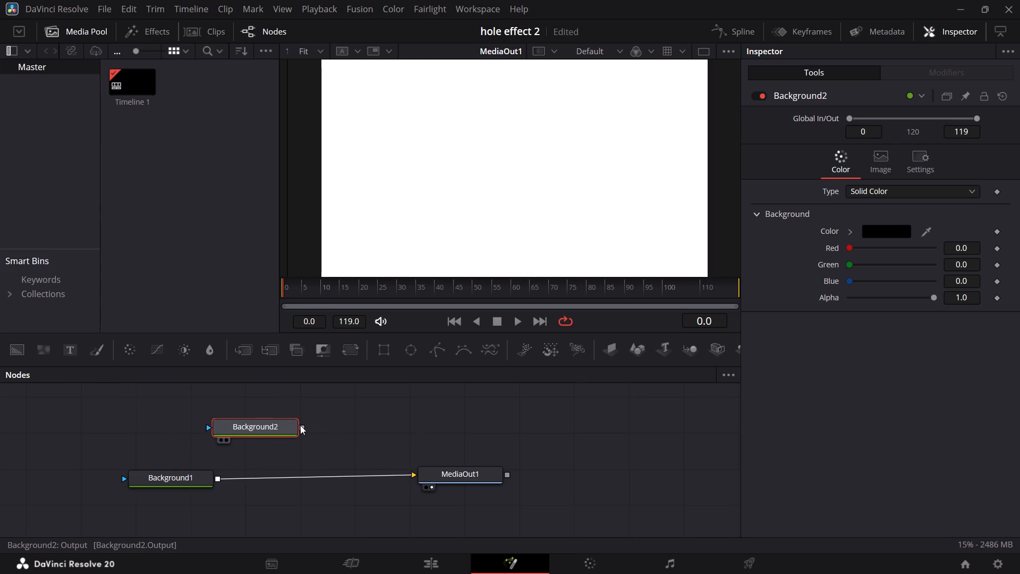
{"action": "left_click_drag", "start_coordinate": [300, 425], "coordinate": [217, 478]}
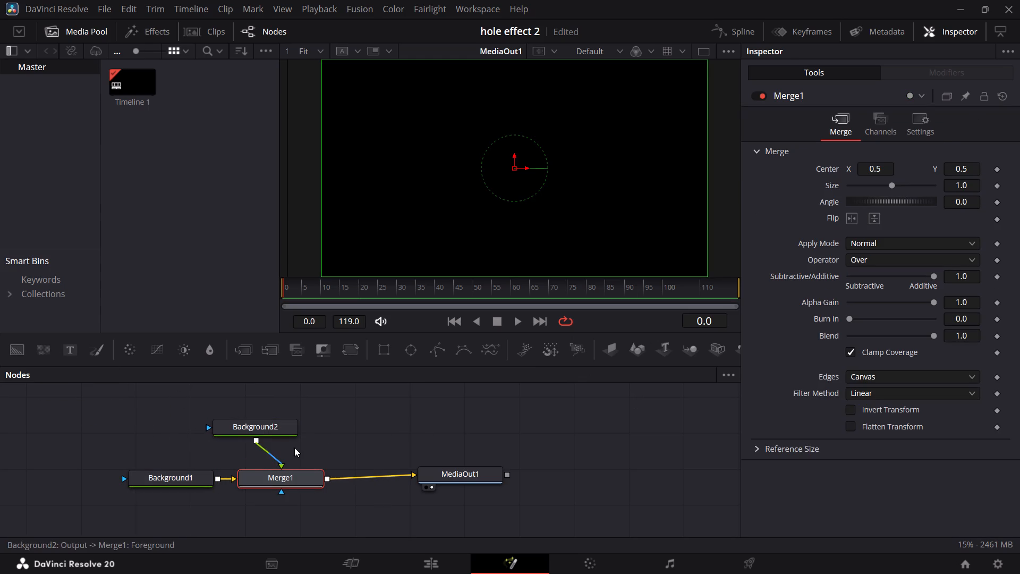
Add an Ellipse mask node above Background2 and connect it to Background2's mask input.
{"action": "right_click", "coordinate": [265, 421]}
{"action": "left_click", "coordinate": [261, 419]}
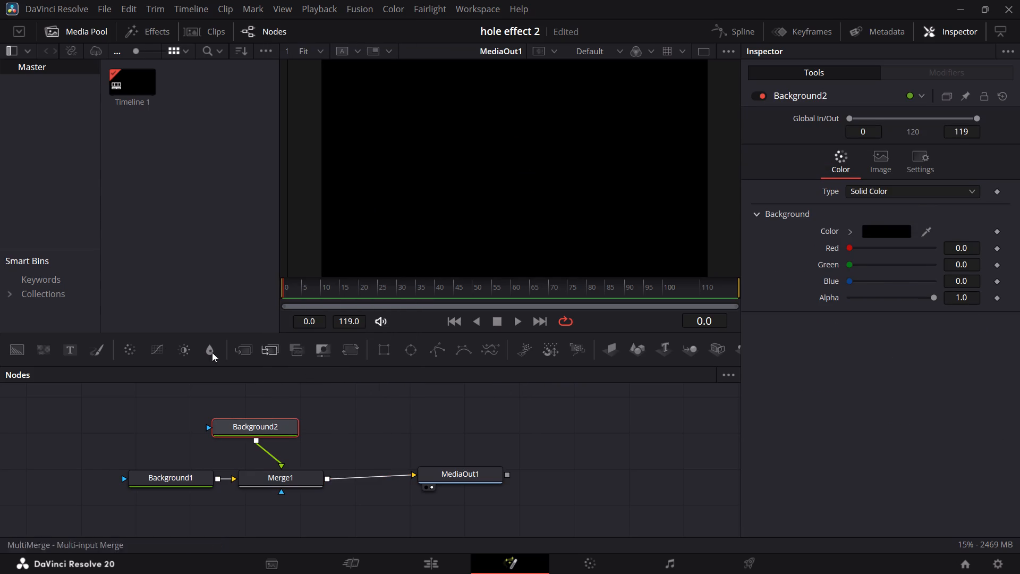
{"action": "left_click_drag", "start_coordinate": [411, 356], "coordinate": [245, 400]}
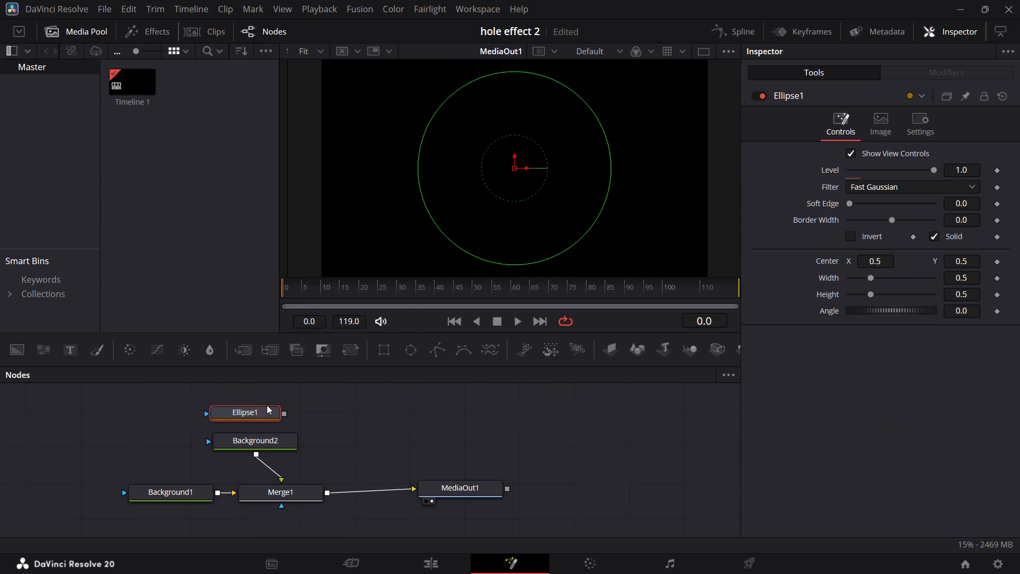
{"action": "left_click_drag", "start_coordinate": [284, 413], "coordinate": [253, 432]}
{"action": "left_click_drag", "start_coordinate": [253, 432], "coordinate": [251, 434]}
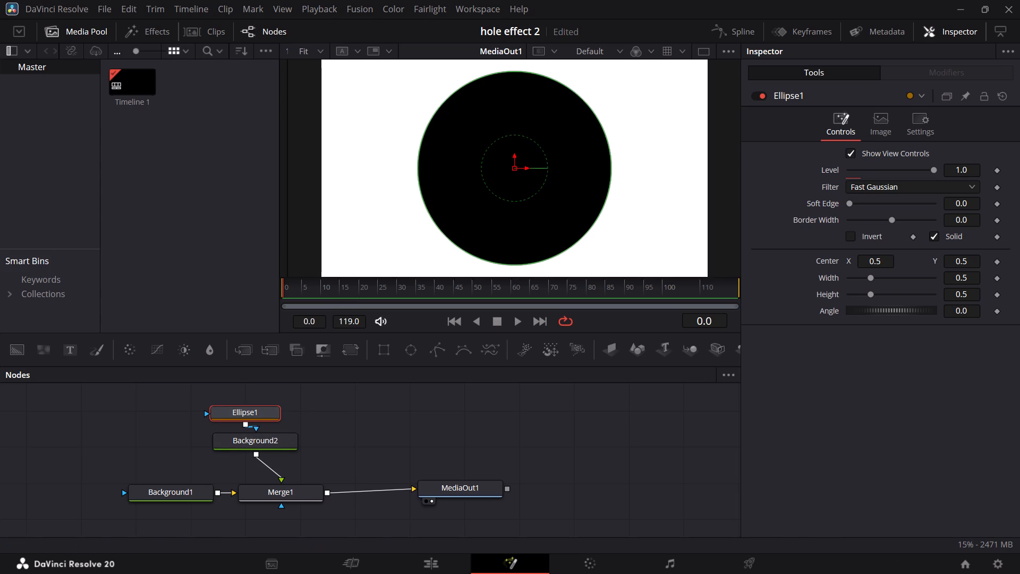
Enable vertical resolution for the timeline in the project settings and save them.
{"action": "left_click", "coordinate": [994, 564]}
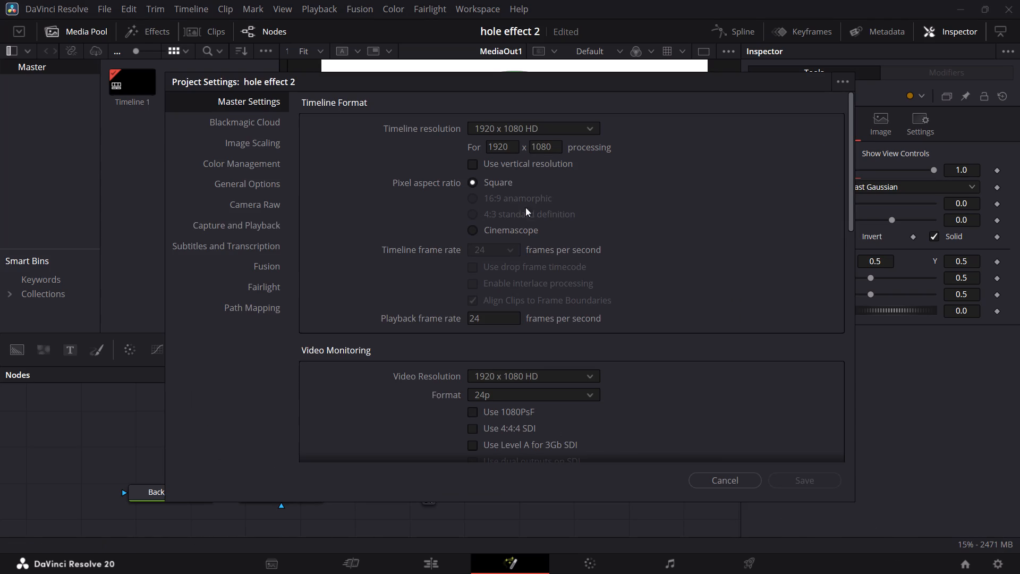
{"action": "left_click", "coordinate": [557, 134]}
{"action": "left_click", "coordinate": [559, 133]}
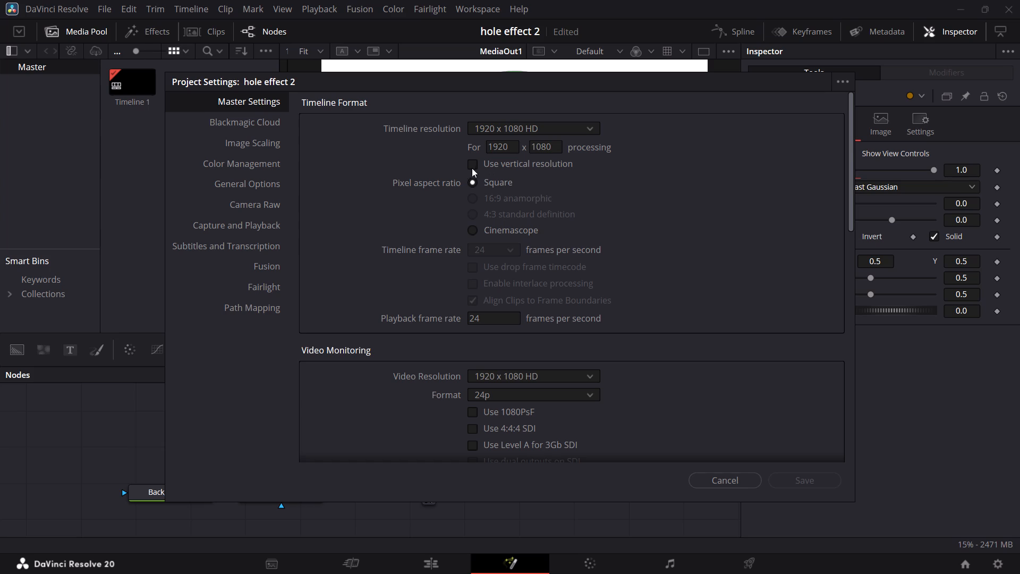
{"action": "left_click", "coordinate": [473, 167]}
{"action": "left_click", "coordinate": [795, 483]}
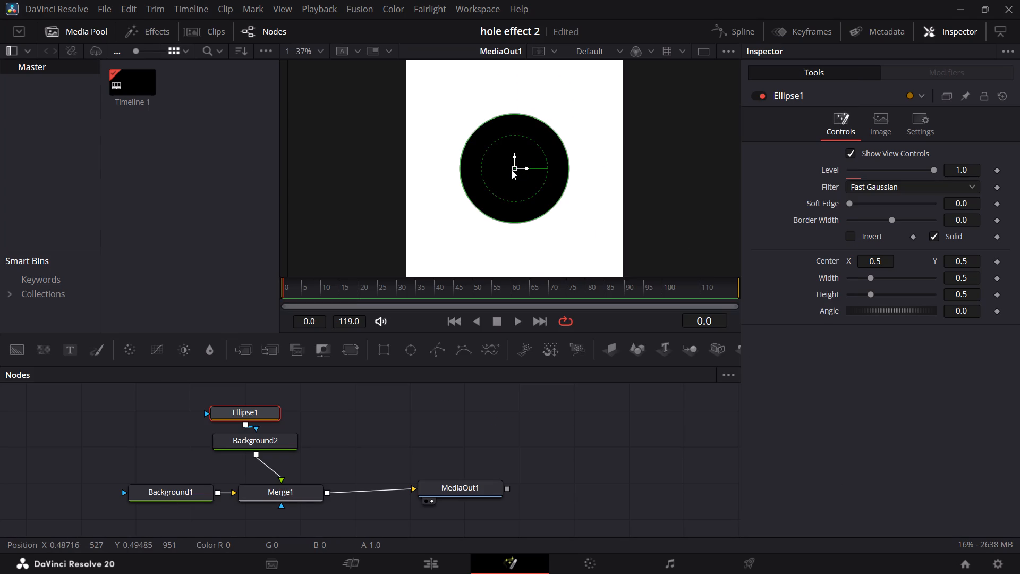
Flatten the Ellipse1 mask in the viewer to a height of about 0.09.
{"action": "left_click_drag", "start_coordinate": [517, 220], "coordinate": [516, 192]}
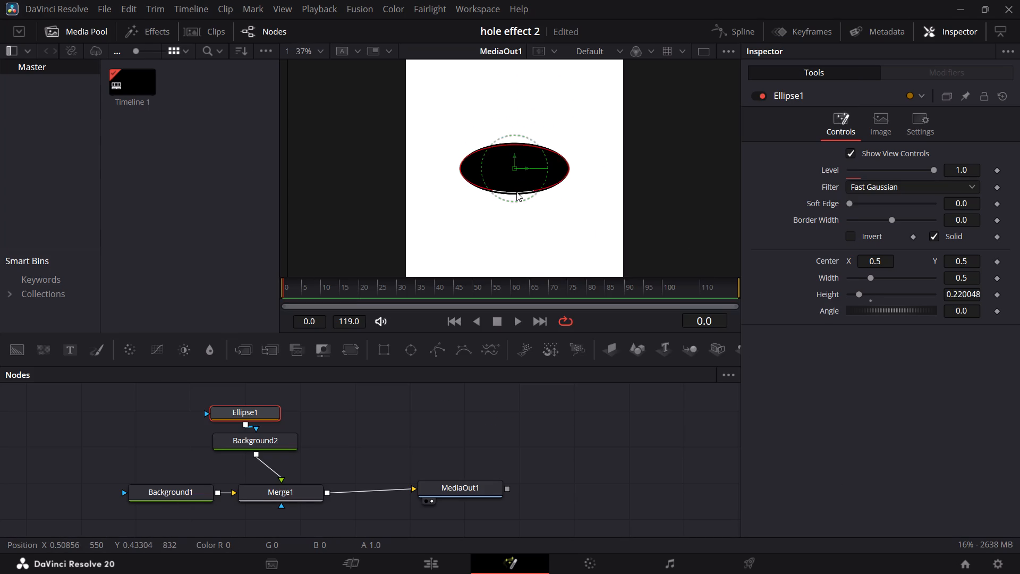
{"action": "left_click_drag", "start_coordinate": [516, 192], "coordinate": [516, 178]}
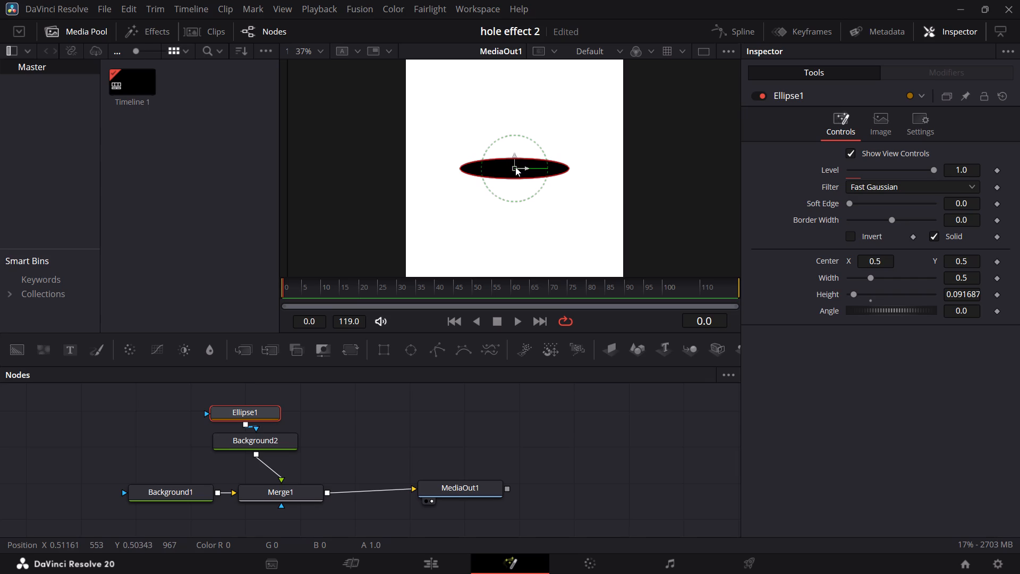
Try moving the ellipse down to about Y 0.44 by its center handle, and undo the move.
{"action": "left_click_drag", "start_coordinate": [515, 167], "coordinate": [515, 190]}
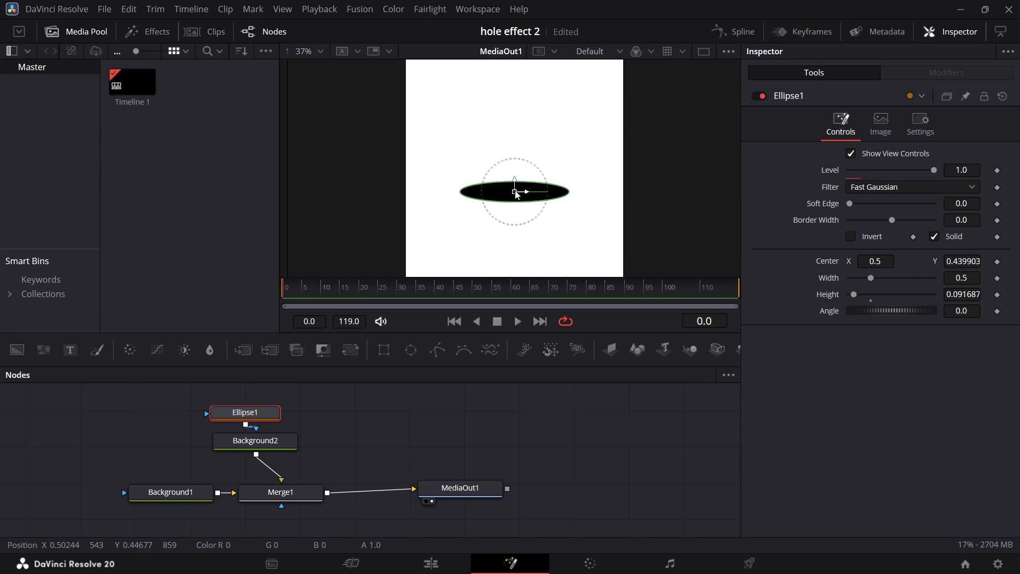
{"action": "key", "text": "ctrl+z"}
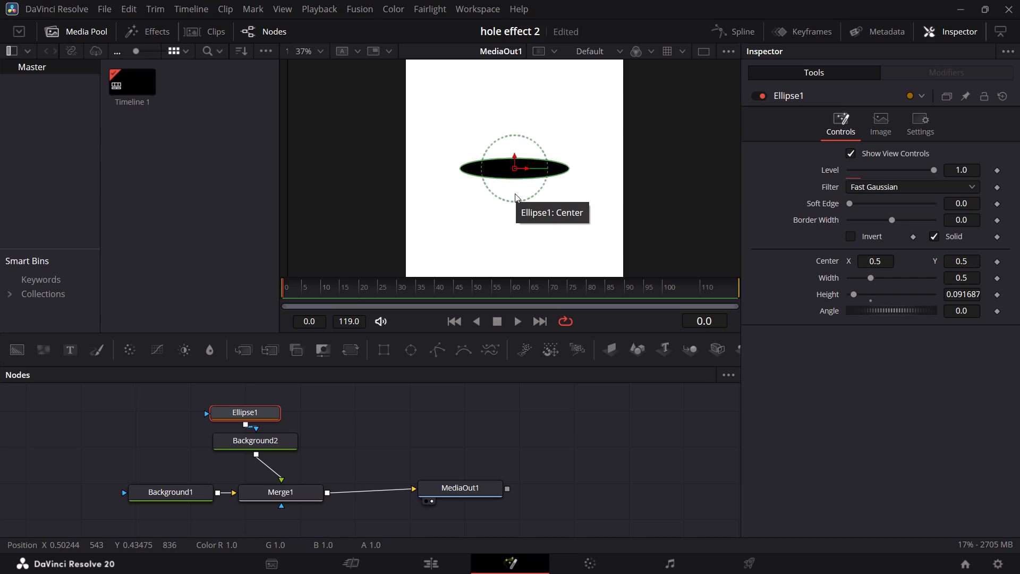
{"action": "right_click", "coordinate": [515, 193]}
Lower the Ellipse1 mask by setting its Center Y to about 0.344, keeping Center X at 0.5.
{"action": "left_click", "coordinate": [971, 164]}
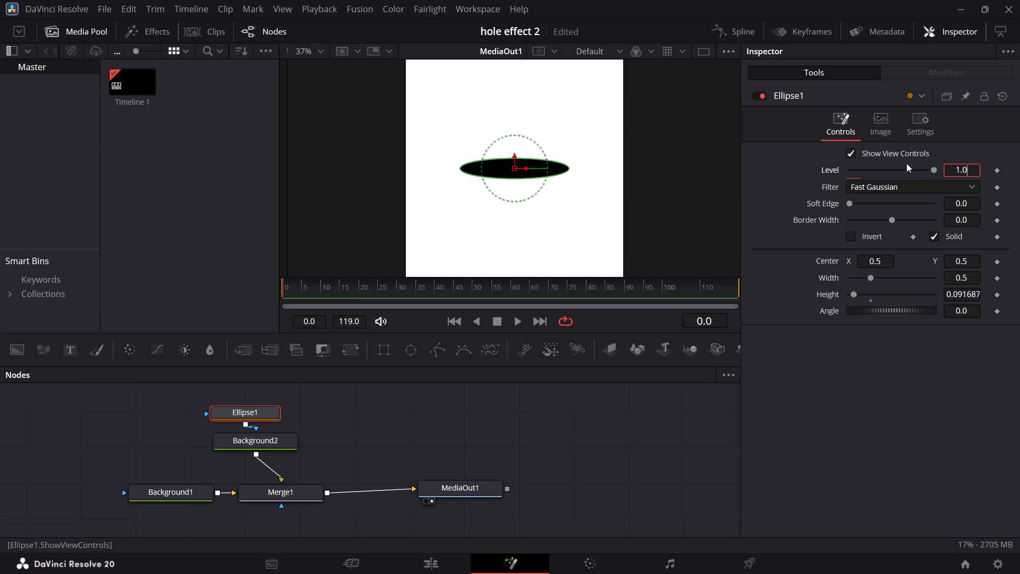
{"action": "left_click", "coordinate": [933, 170]}
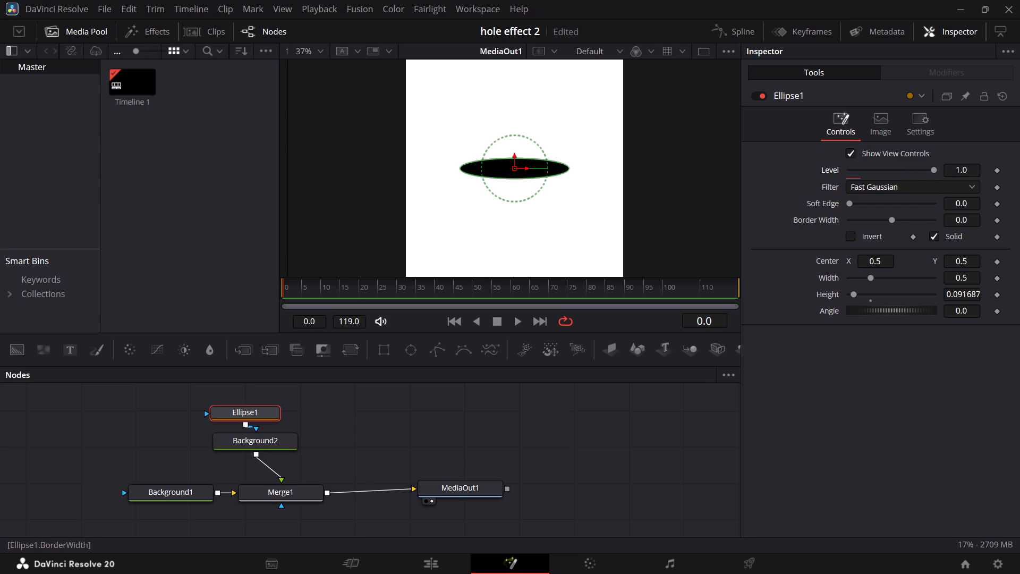
{"action": "left_click_drag", "start_coordinate": [973, 262], "coordinate": [973, 261]}
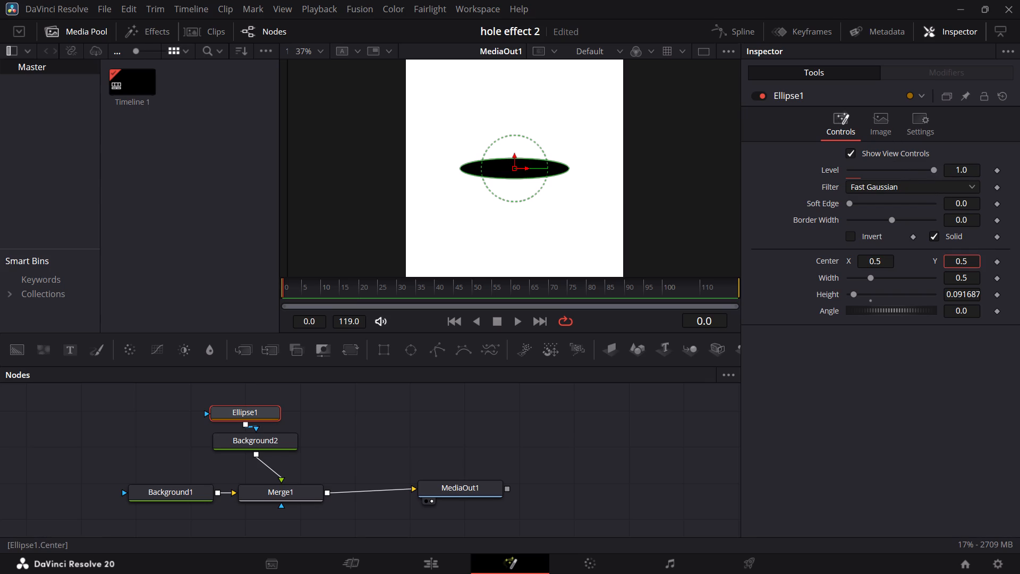
{"action": "left_click_drag", "start_coordinate": [973, 261], "coordinate": [930, 573]}
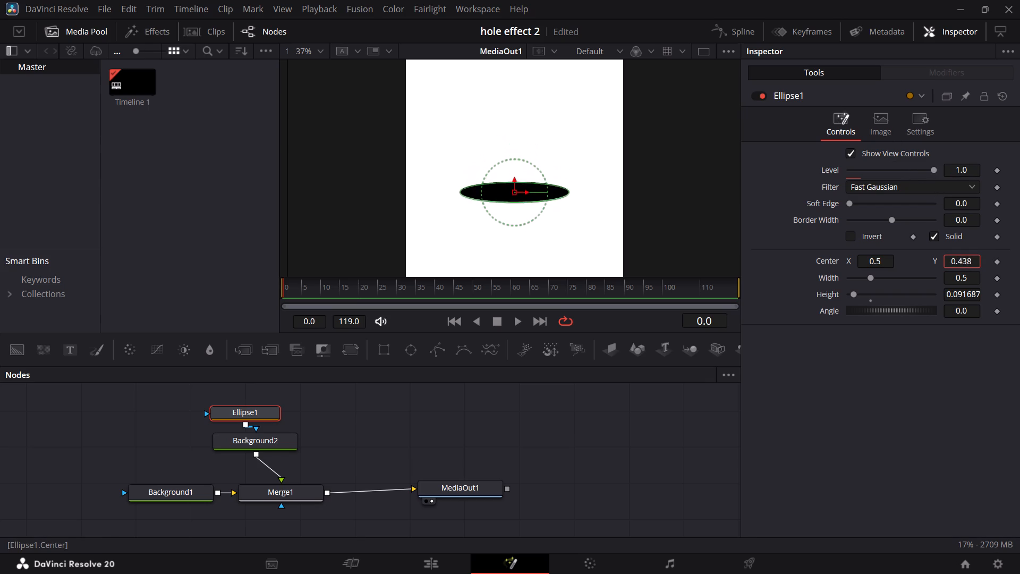
{"action": "left_click_drag", "start_coordinate": [930, 573], "coordinate": [869, 501]}
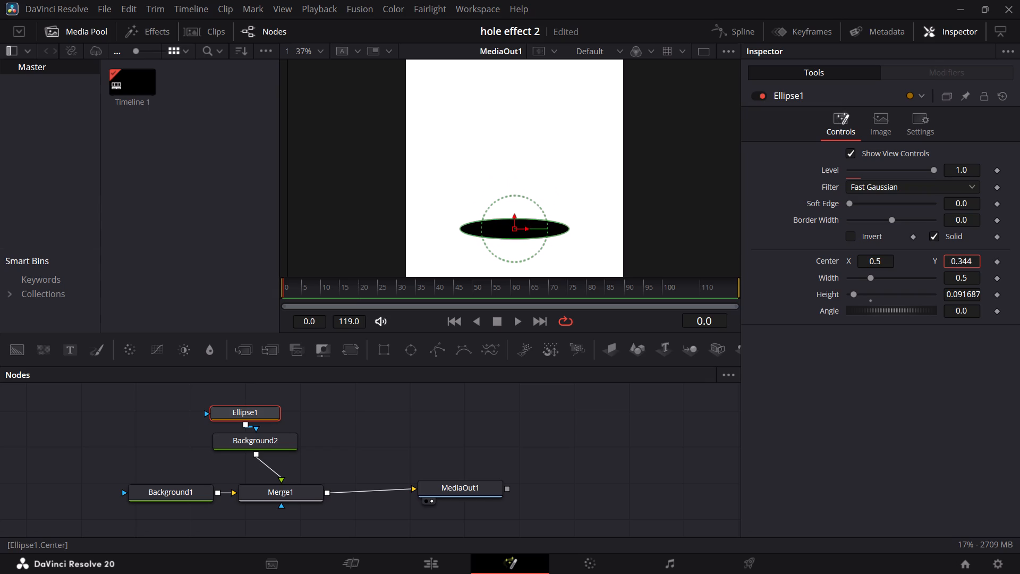
Nudge the Ellipse1 mask's Center Y to 0.345.
{"action": "left_click_drag", "start_coordinate": [869, 501], "coordinate": [870, 499]}
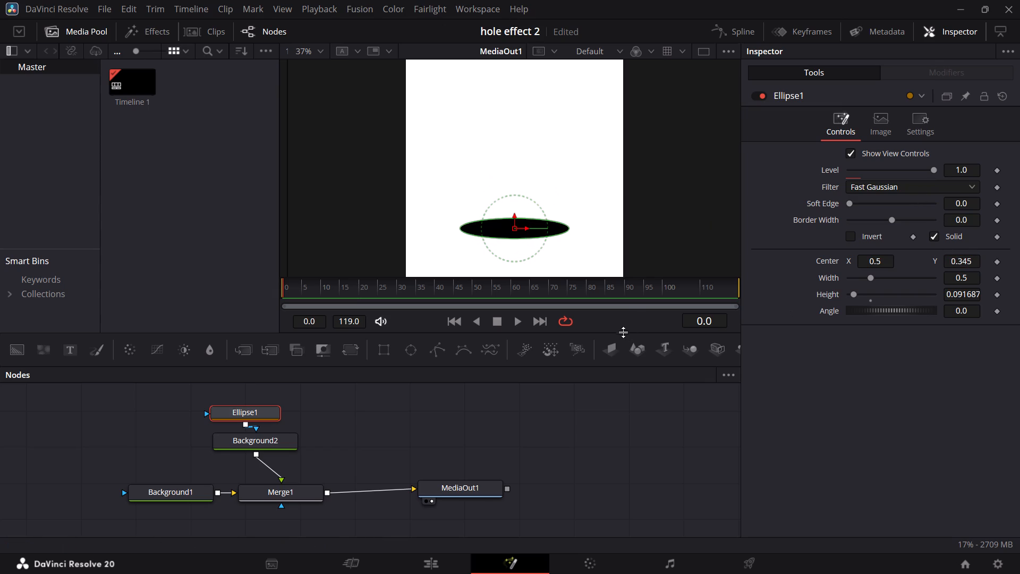
Give the node graph slightly more height by shrinking the viewer area above it.
{"action": "left_click_drag", "start_coordinate": [602, 334], "coordinate": [600, 353]}
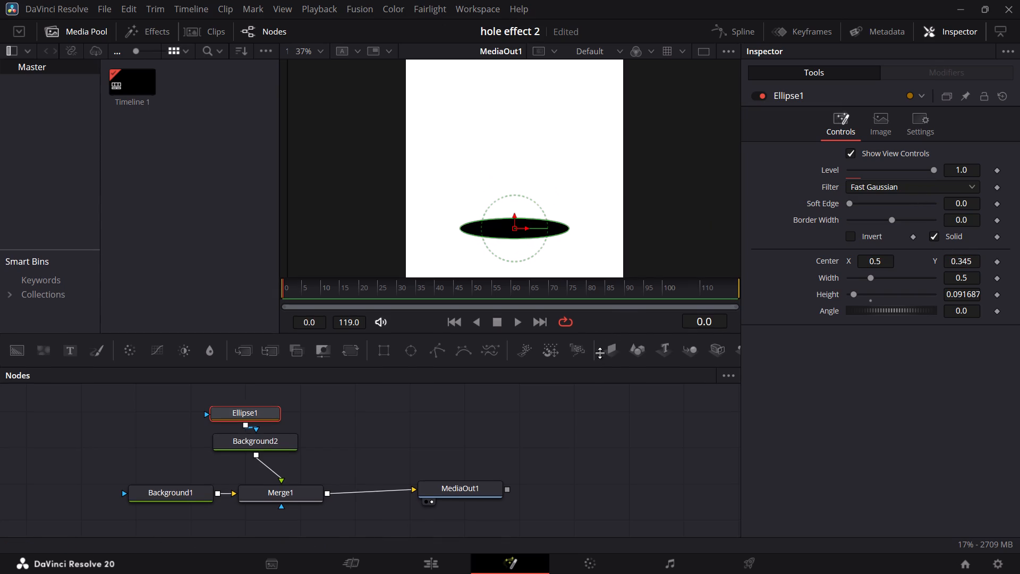
{"action": "left_click_drag", "start_coordinate": [600, 353], "coordinate": [632, 319]}
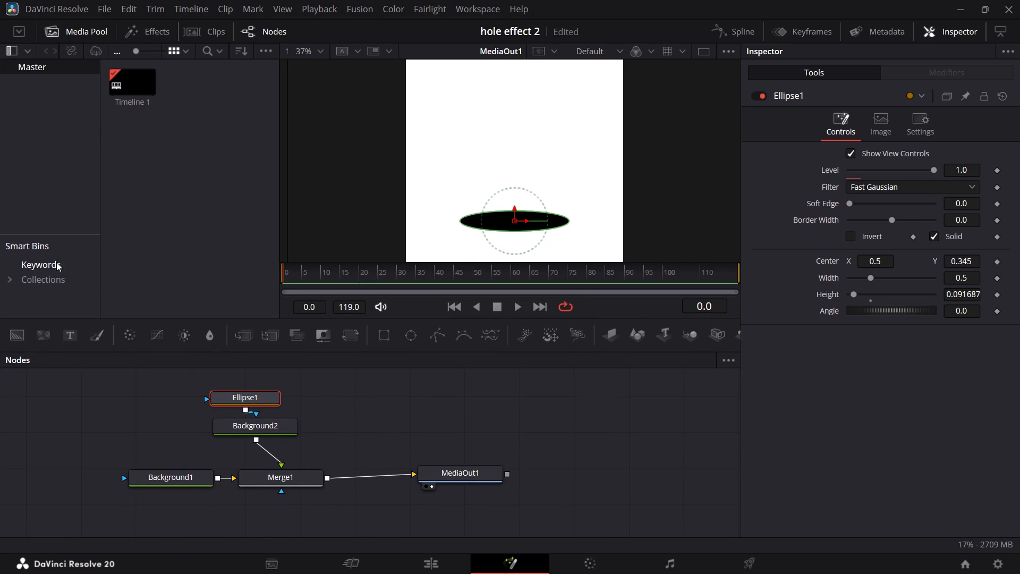
Browse the Windows-SSD (C:) folders in the Media page's storage browser for the image to import.
{"action": "left_click", "coordinate": [358, 556]}
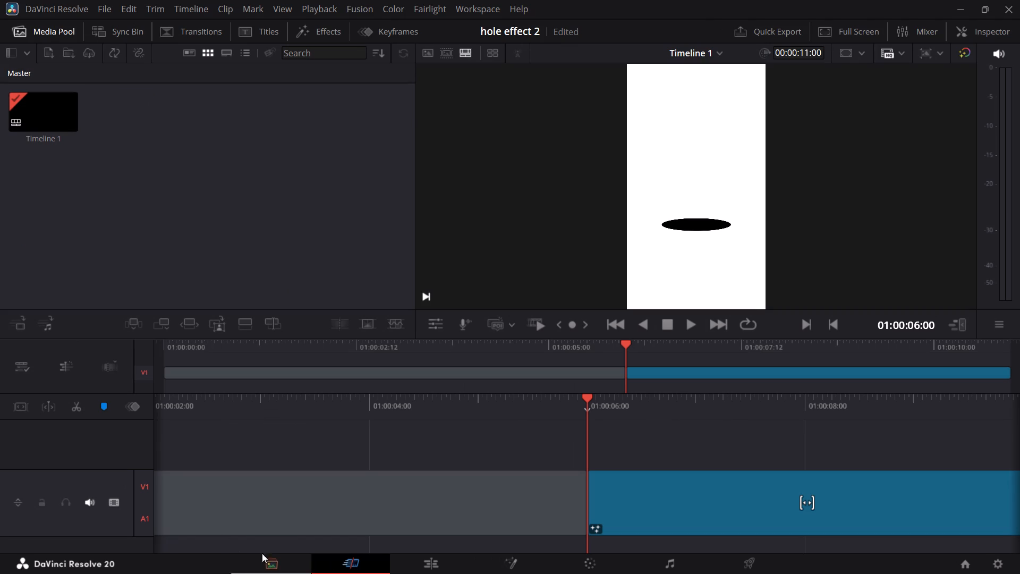
{"action": "left_click_drag", "start_coordinate": [263, 545], "coordinate": [263, 558]}
{"action": "left_click", "coordinate": [266, 562]}
{"action": "left_click", "coordinate": [99, 75]}
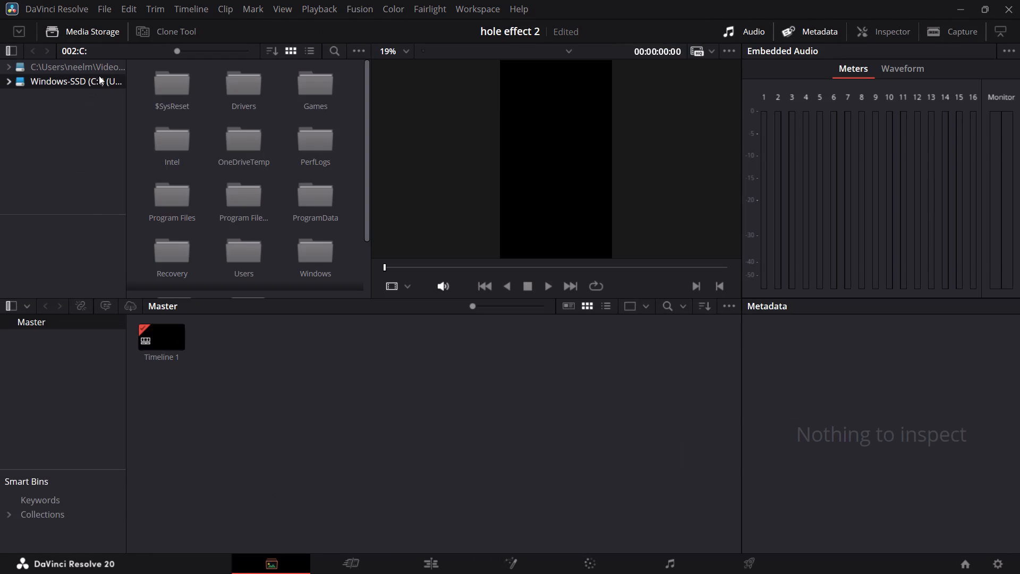
{"action": "scroll", "coordinate": [239, 132], "scroll_direction": "down", "scroll_amount": 5}
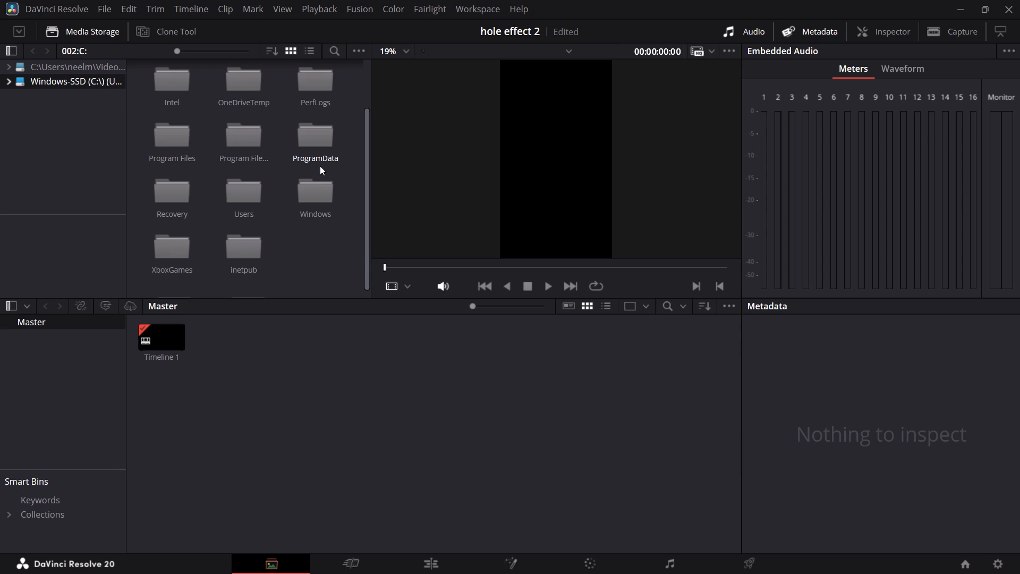
{"action": "scroll", "coordinate": [235, 241], "scroll_direction": "down", "scroll_amount": 2}
{"action": "scroll", "coordinate": [215, 131], "scroll_direction": "up", "scroll_amount": 2}
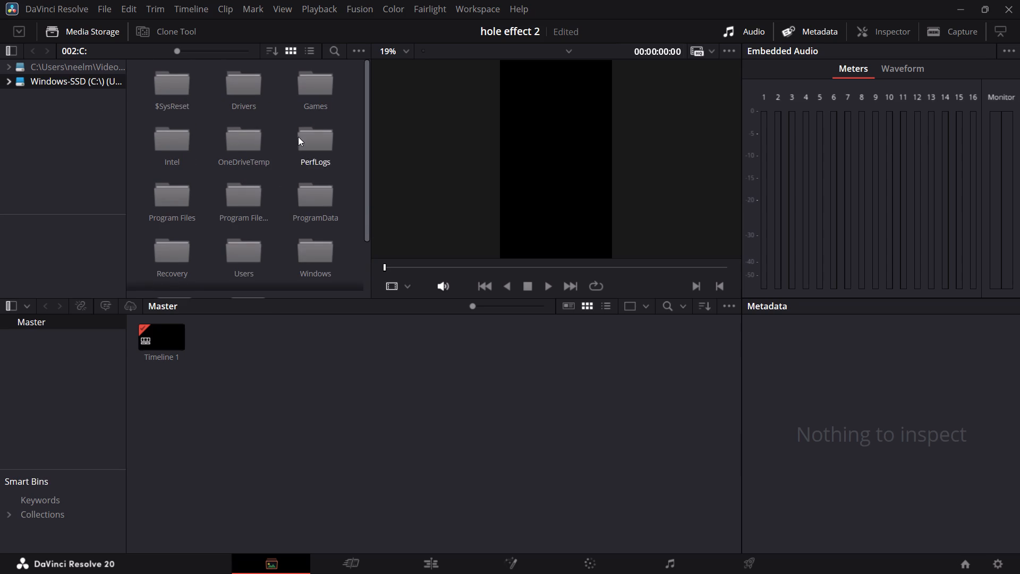
{"action": "scroll", "coordinate": [184, 149], "scroll_direction": "down", "scroll_amount": 2}
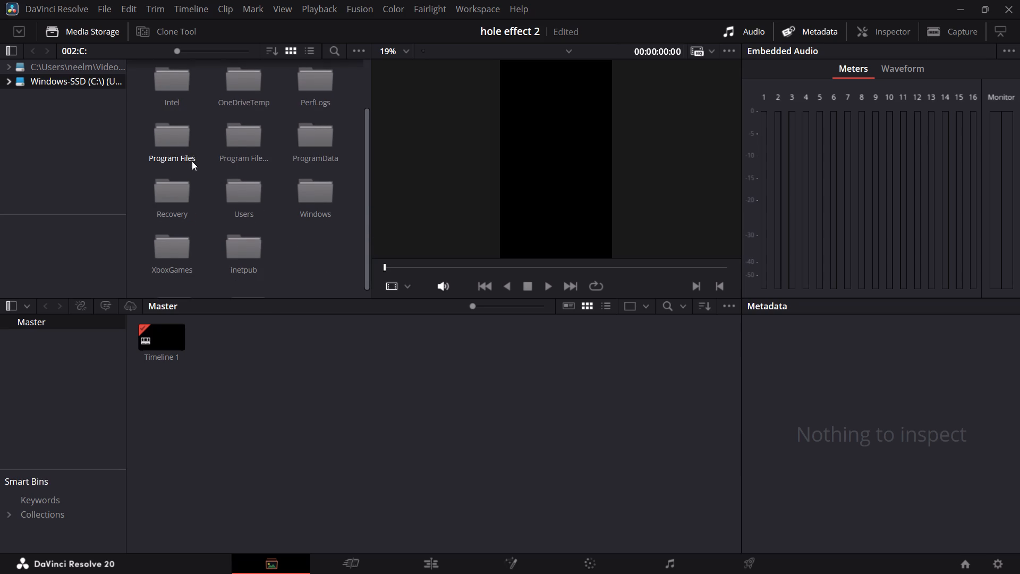
{"action": "scroll", "coordinate": [266, 238], "scroll_direction": "down", "scroll_amount": 2}
{"action": "scroll", "coordinate": [266, 239], "scroll_direction": "up", "scroll_amount": 1}
{"action": "scroll", "coordinate": [266, 239], "scroll_direction": "down", "scroll_amount": 5}
{"action": "scroll", "coordinate": [260, 244], "scroll_direction": "up", "scroll_amount": 1}
{"action": "scroll", "coordinate": [260, 244], "scroll_direction": "down", "scroll_amount": 3}
{"action": "scroll", "coordinate": [269, 187], "scroll_direction": "up", "scroll_amount": 3}
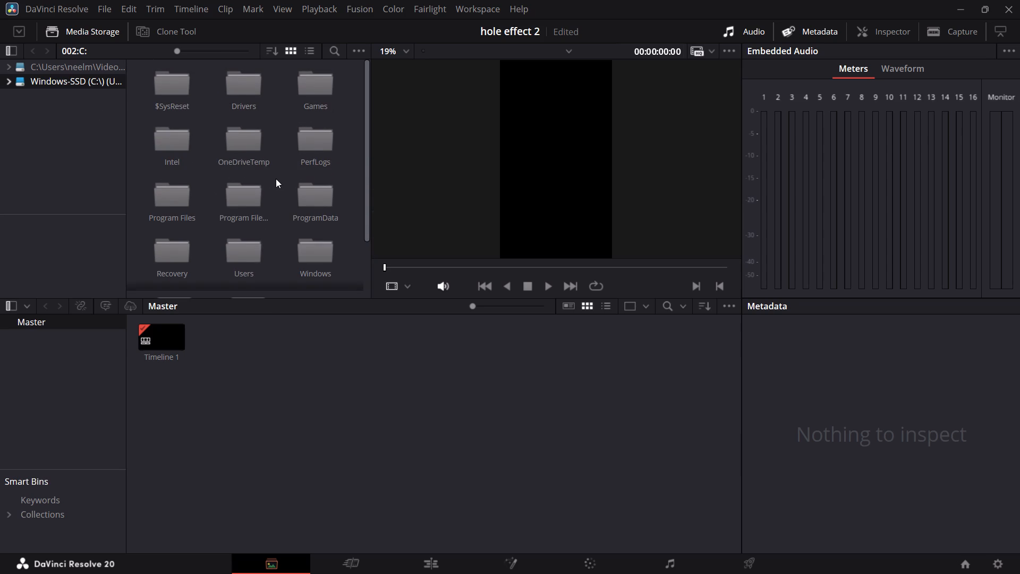
{"action": "scroll", "coordinate": [276, 178], "scroll_direction": "up", "scroll_amount": 6}
{"action": "scroll", "coordinate": [178, 250], "scroll_direction": "down", "scroll_amount": 3}
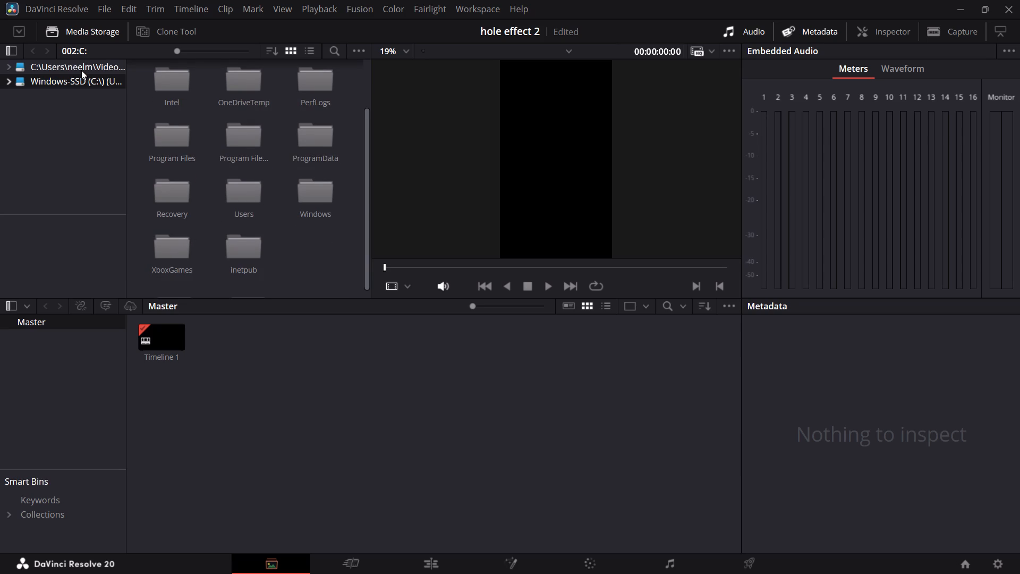
Import gold-coins-4.png from the Captures folder in the Videos storage location into the Master bin.
{"action": "left_click", "coordinate": [81, 70]}
{"action": "left_click", "coordinate": [325, 88]}
{"action": "double_click", "coordinate": [322, 88]}
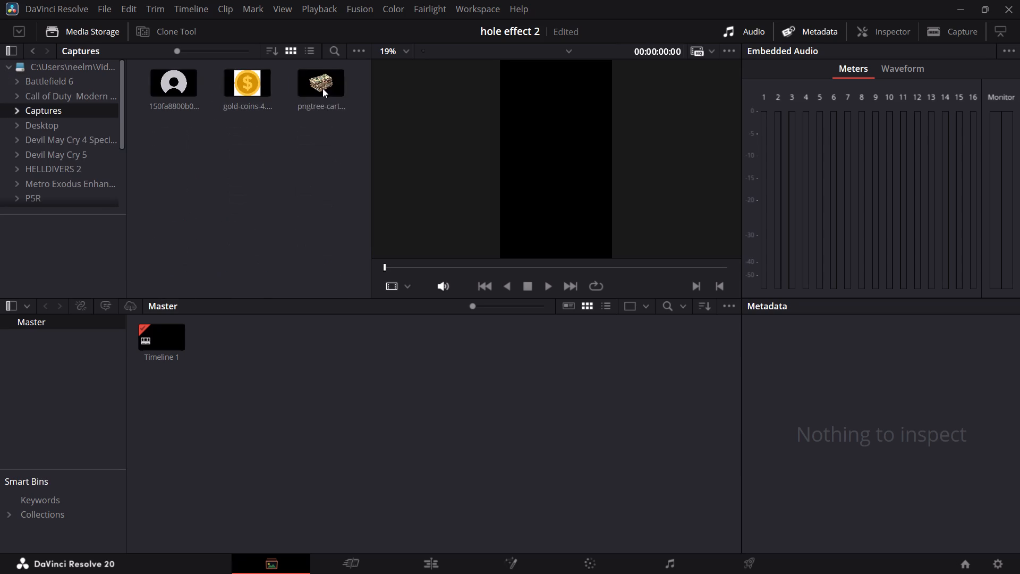
{"action": "left_click_drag", "start_coordinate": [246, 91], "coordinate": [252, 349]}
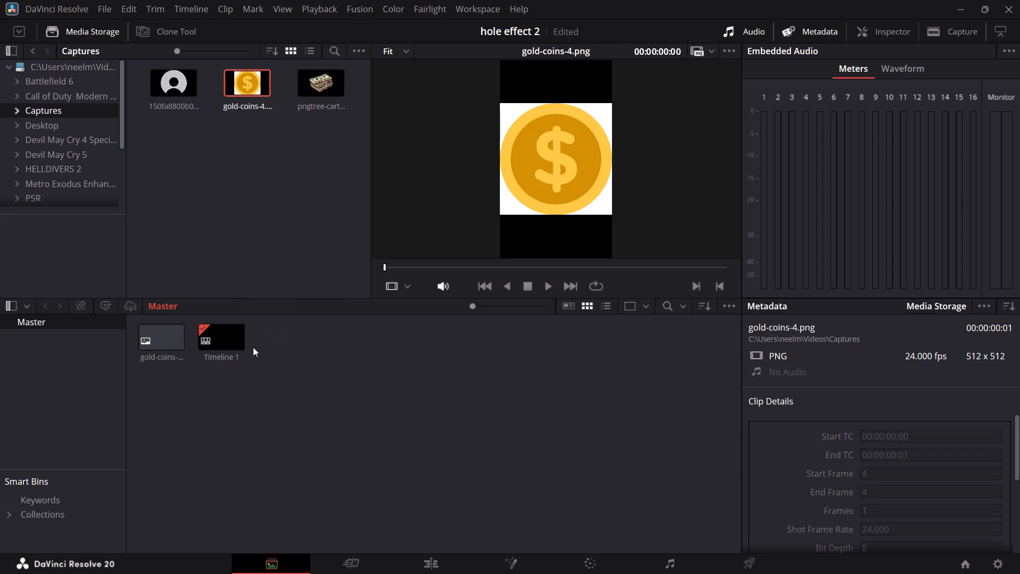
{"action": "left_click", "coordinate": [153, 335]}
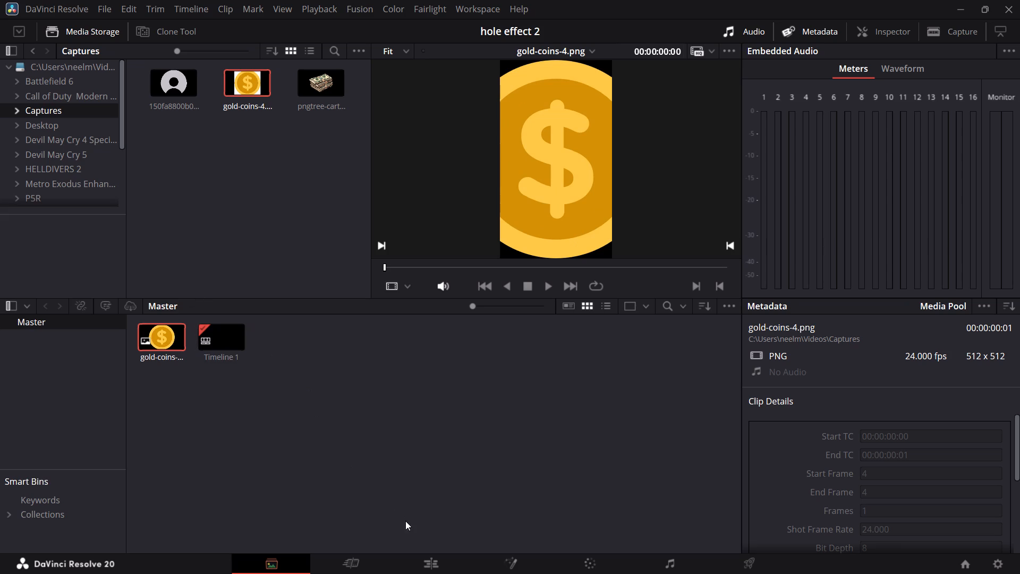
Return to the Fusion composition and add gold-coins-4.png as a media node above the merge chain.
{"action": "left_click", "coordinate": [366, 565]}
{"action": "left_click", "coordinate": [419, 558]}
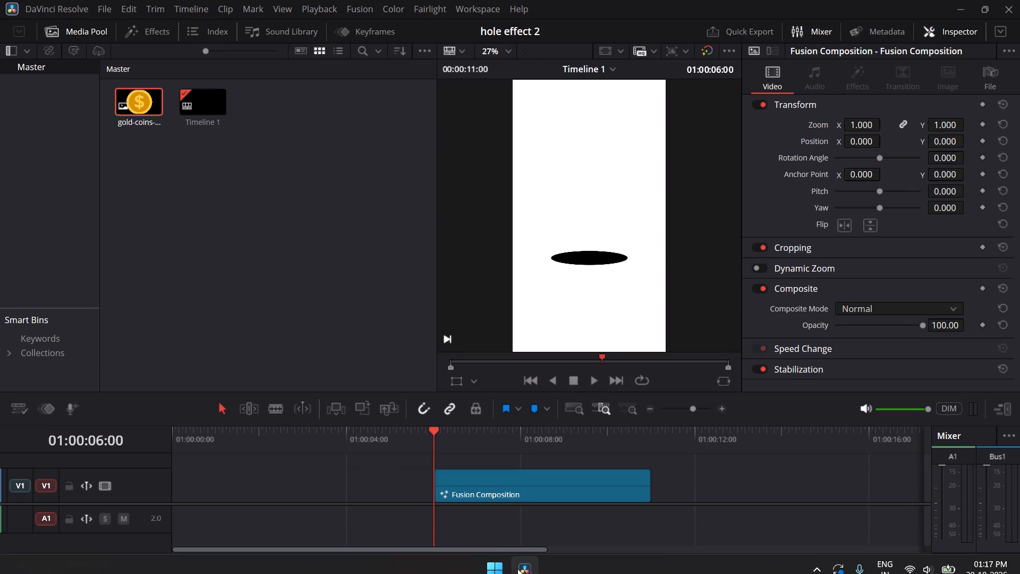
{"action": "left_click", "coordinate": [516, 560]}
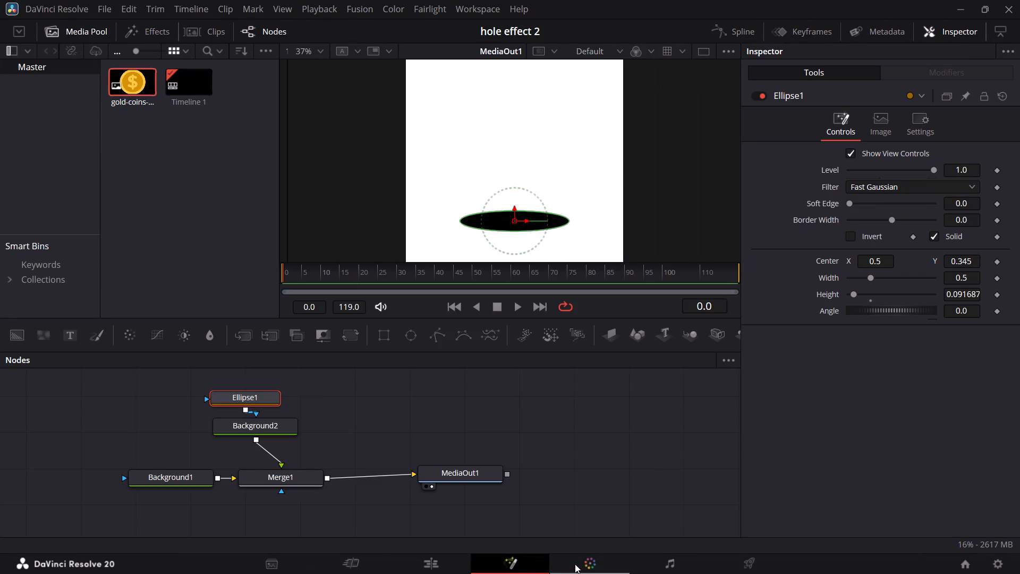
{"action": "left_click_drag", "start_coordinate": [131, 79], "coordinate": [363, 354]}
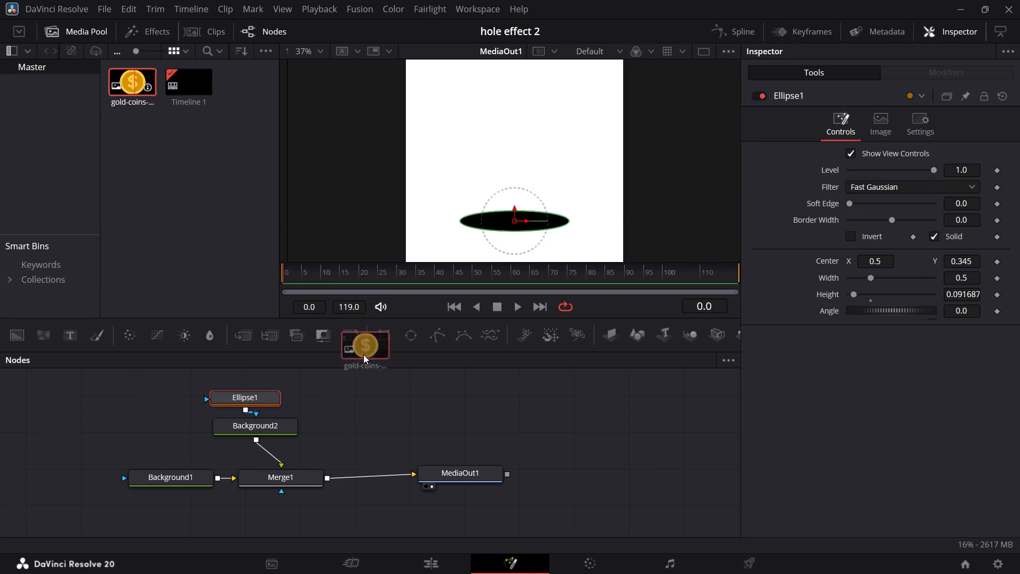
{"action": "left_click_drag", "start_coordinate": [363, 354], "coordinate": [363, 384]}
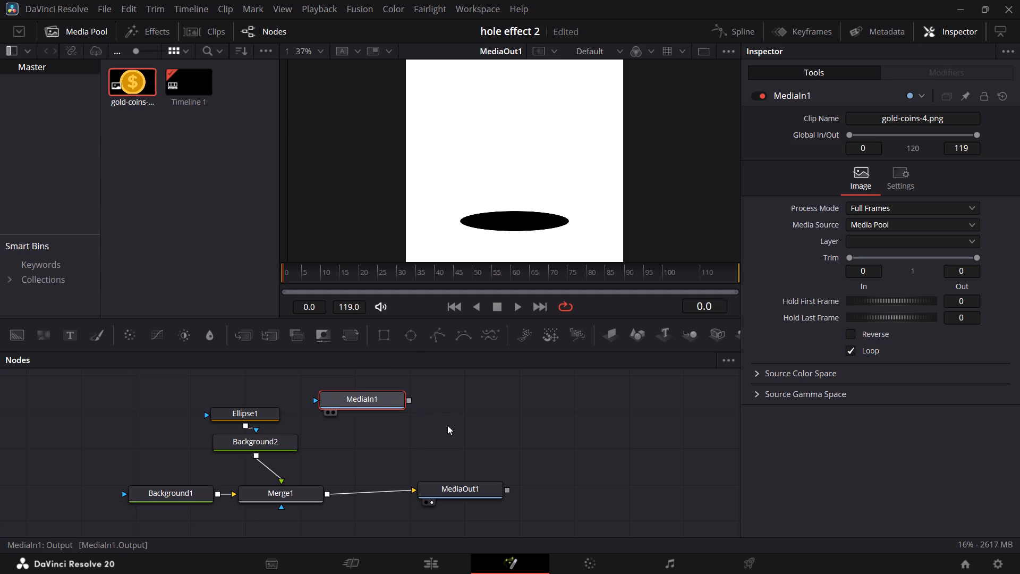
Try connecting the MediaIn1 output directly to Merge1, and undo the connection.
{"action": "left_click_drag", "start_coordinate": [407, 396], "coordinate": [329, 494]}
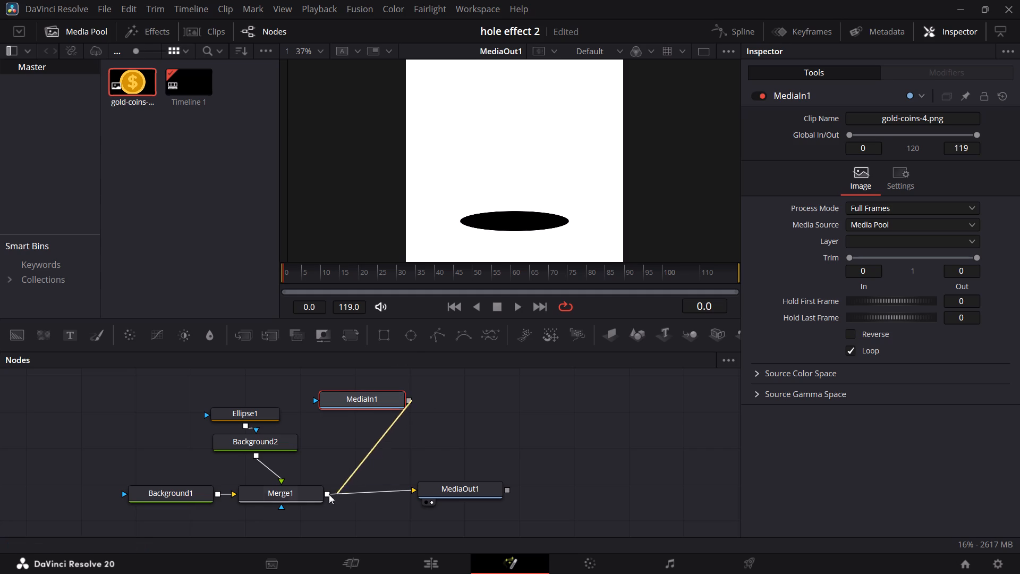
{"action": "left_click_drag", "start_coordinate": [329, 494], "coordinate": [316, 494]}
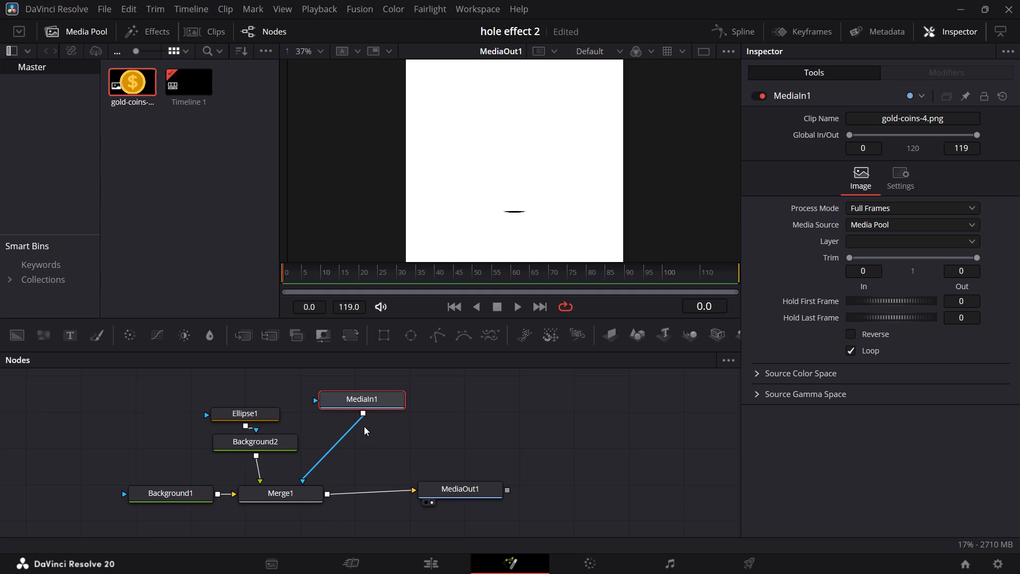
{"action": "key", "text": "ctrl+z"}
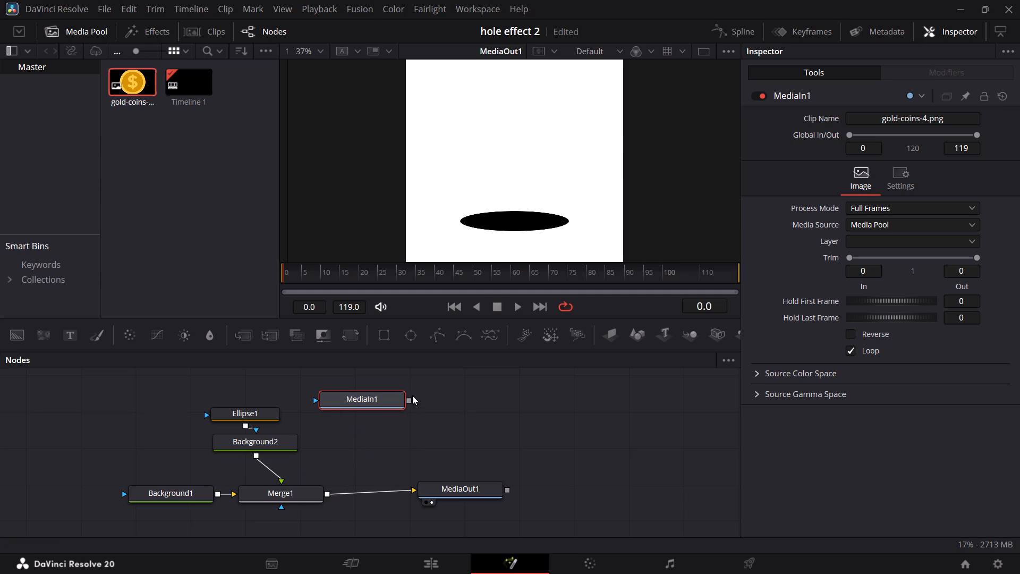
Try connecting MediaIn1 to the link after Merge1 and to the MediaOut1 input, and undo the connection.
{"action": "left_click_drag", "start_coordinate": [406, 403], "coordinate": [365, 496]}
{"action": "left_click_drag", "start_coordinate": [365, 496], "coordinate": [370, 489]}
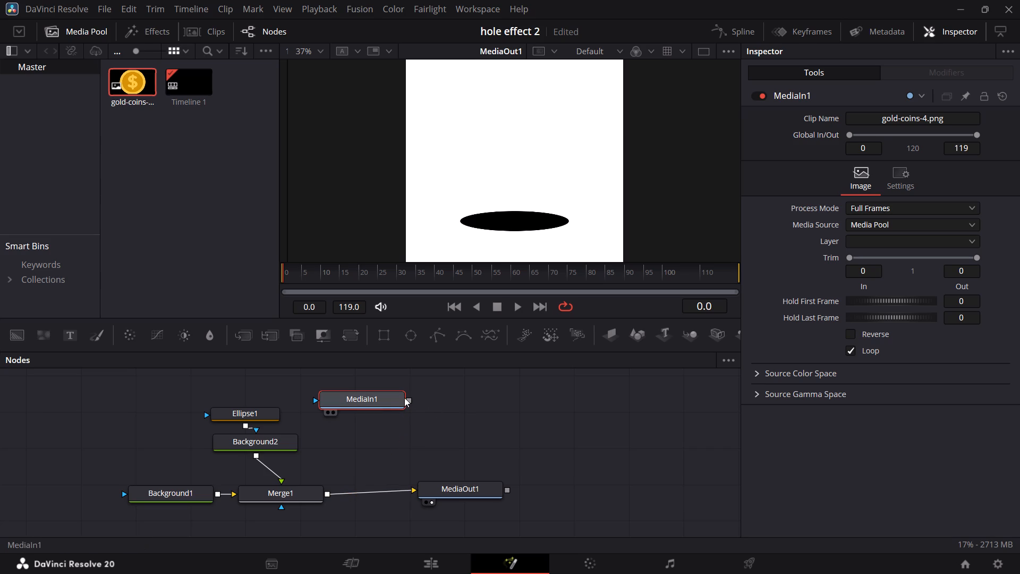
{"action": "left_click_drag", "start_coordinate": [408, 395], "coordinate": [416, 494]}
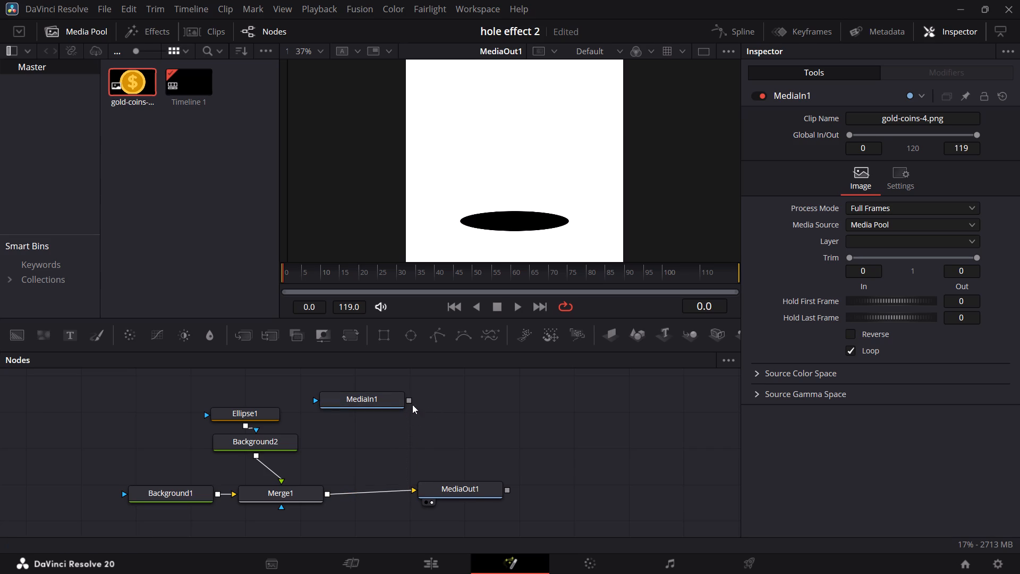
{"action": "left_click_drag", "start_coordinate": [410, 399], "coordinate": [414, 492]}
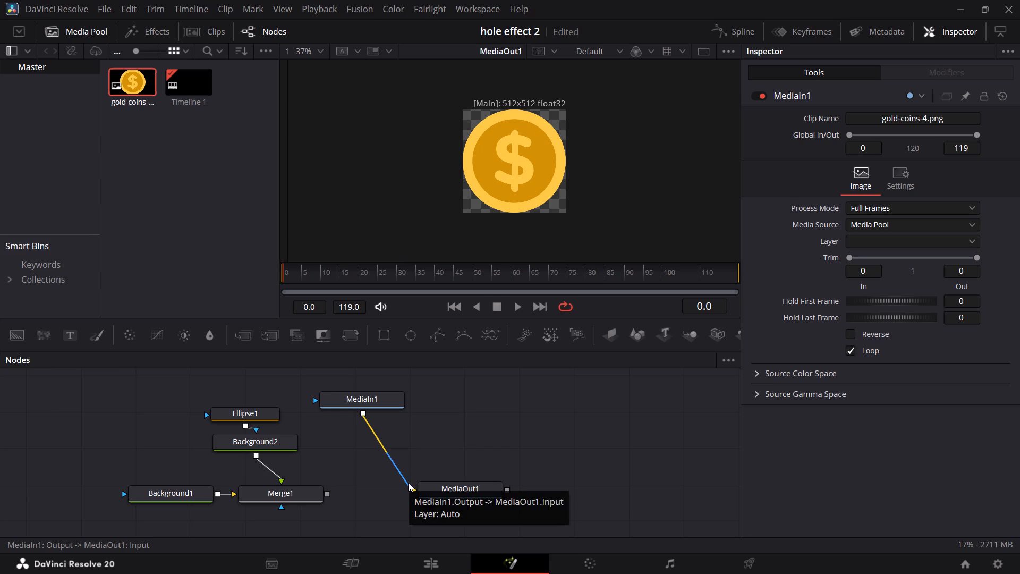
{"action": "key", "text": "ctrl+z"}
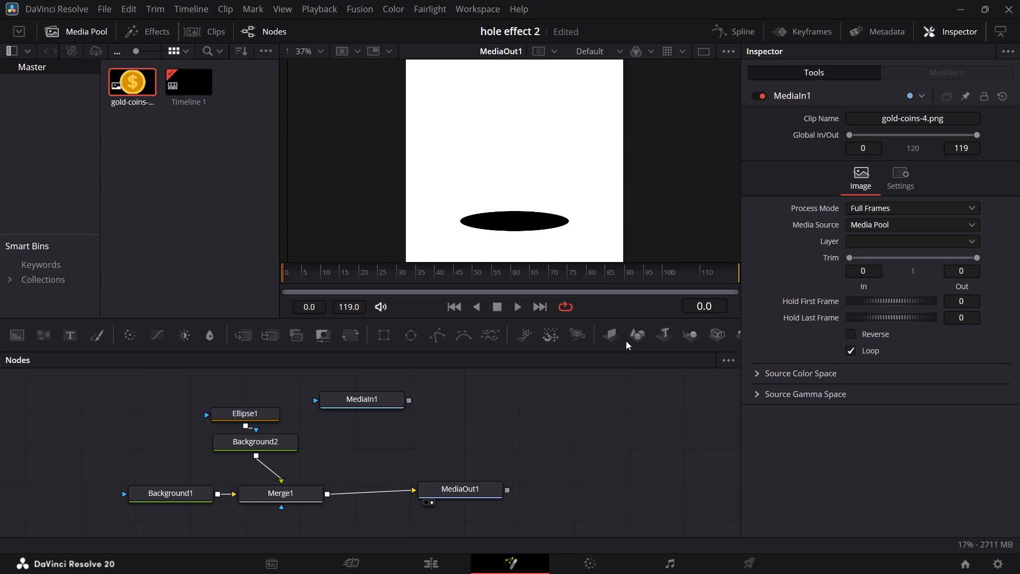
Merge the MediaIn1 coin over the Merge1 output with a new Merge node, and space MediaOut1 farther along the chain.
{"action": "left_click_drag", "start_coordinate": [410, 398], "coordinate": [328, 491]}
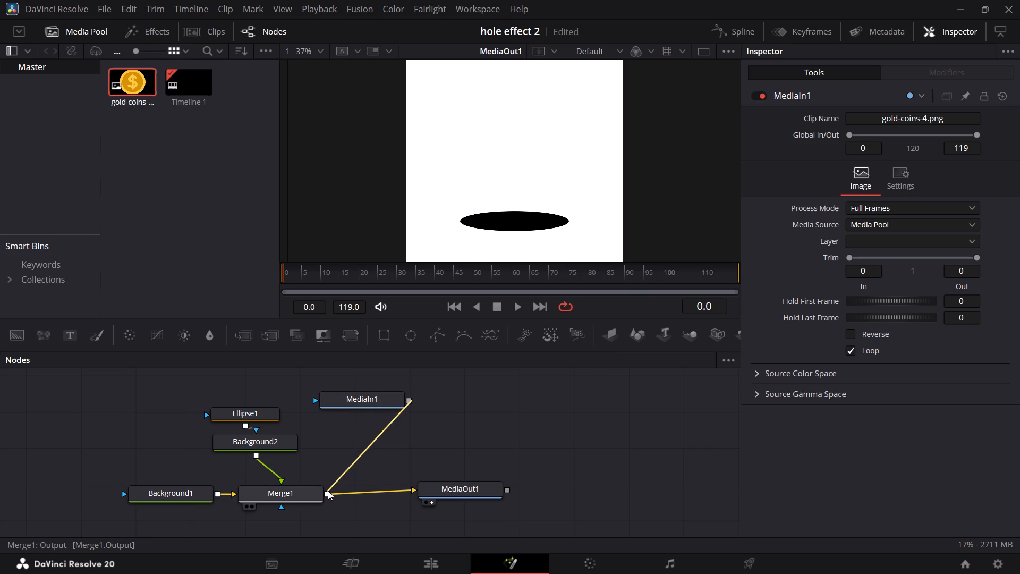
{"action": "left_click_drag", "start_coordinate": [328, 491], "coordinate": [325, 493]}
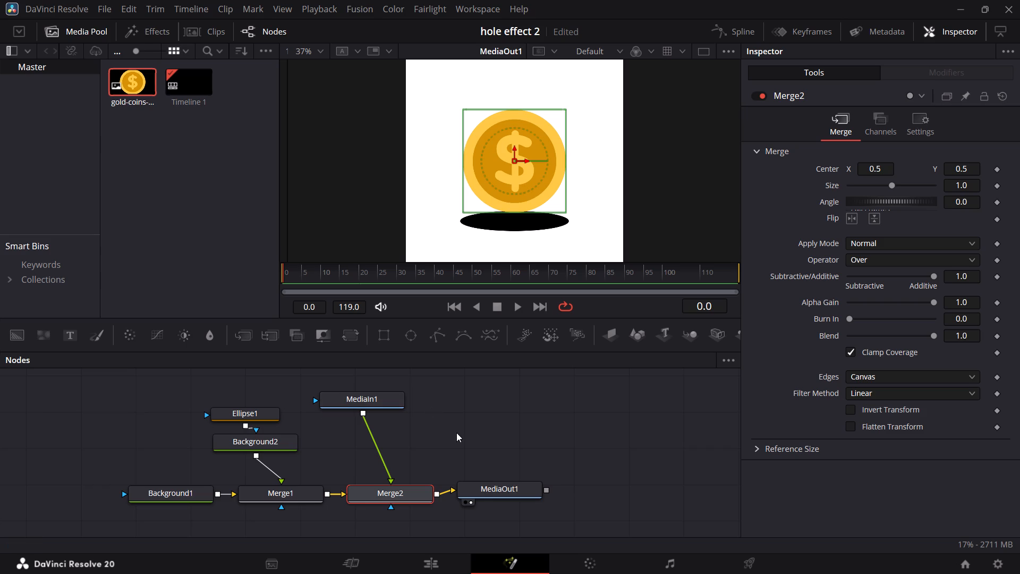
{"action": "left_click_drag", "start_coordinate": [496, 489], "coordinate": [519, 490]}
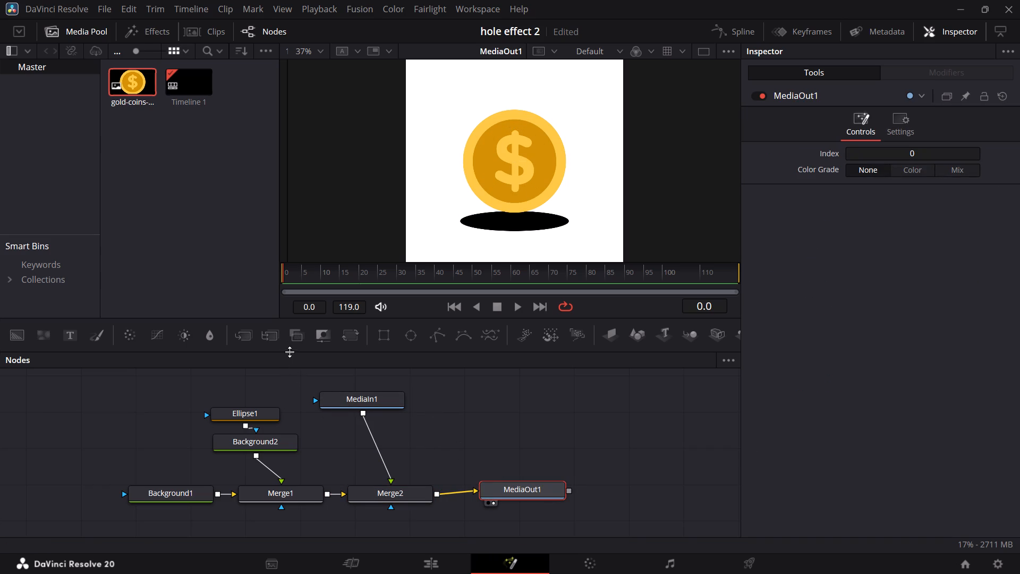
Insert a Transform node directly after MediaIn1, before the coin's merge.
{"action": "right_click", "coordinate": [363, 401]}
{"action": "left_click", "coordinate": [345, 370]}
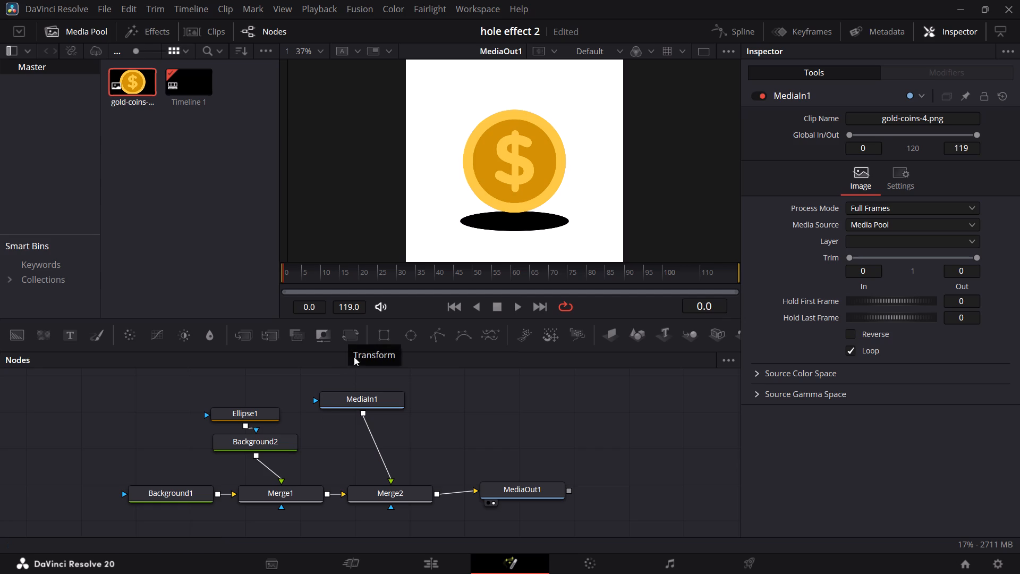
{"action": "left_click", "coordinate": [348, 400]}
{"action": "left_click", "coordinate": [347, 334]}
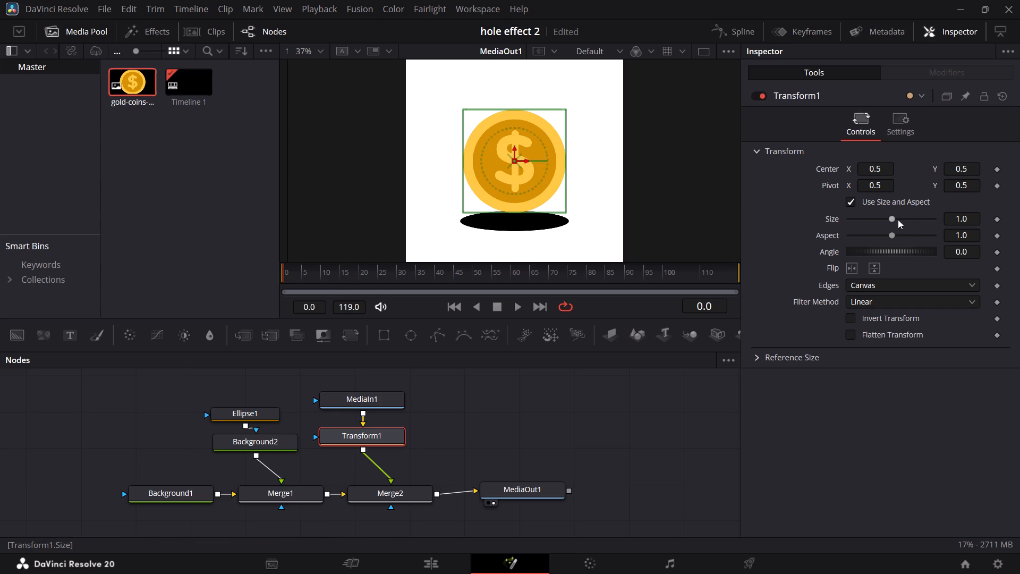
Scale the coin down by setting the Transform1 Size to 0.69.
{"action": "left_click_drag", "start_coordinate": [891, 220], "coordinate": [875, 216]}
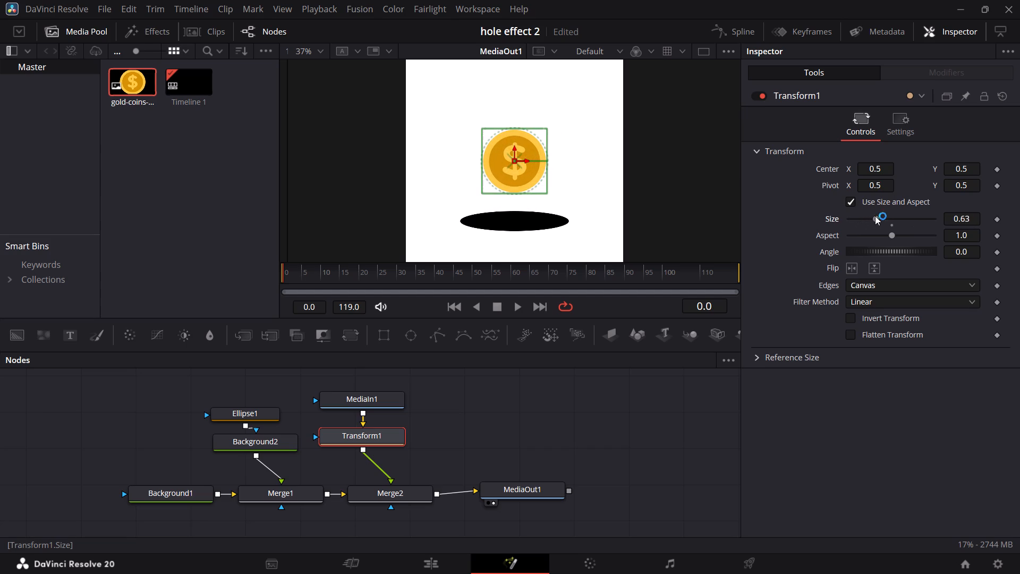
{"action": "left_click_drag", "start_coordinate": [875, 216], "coordinate": [877, 216]}
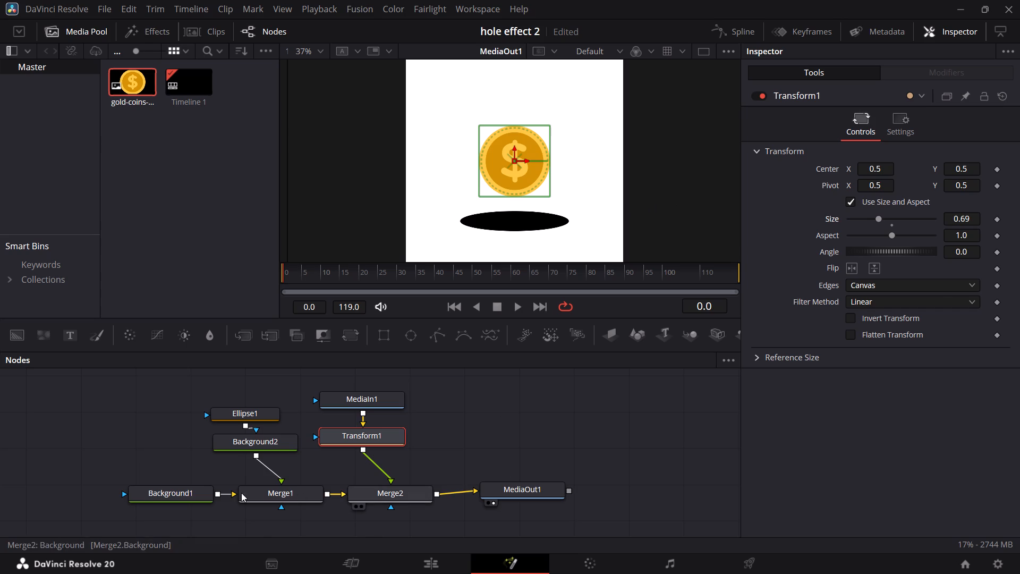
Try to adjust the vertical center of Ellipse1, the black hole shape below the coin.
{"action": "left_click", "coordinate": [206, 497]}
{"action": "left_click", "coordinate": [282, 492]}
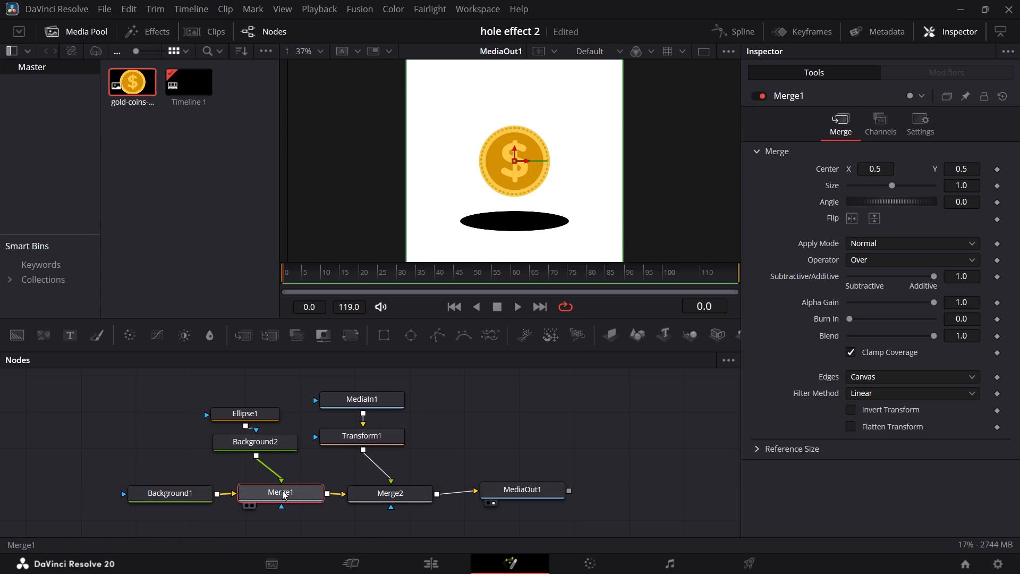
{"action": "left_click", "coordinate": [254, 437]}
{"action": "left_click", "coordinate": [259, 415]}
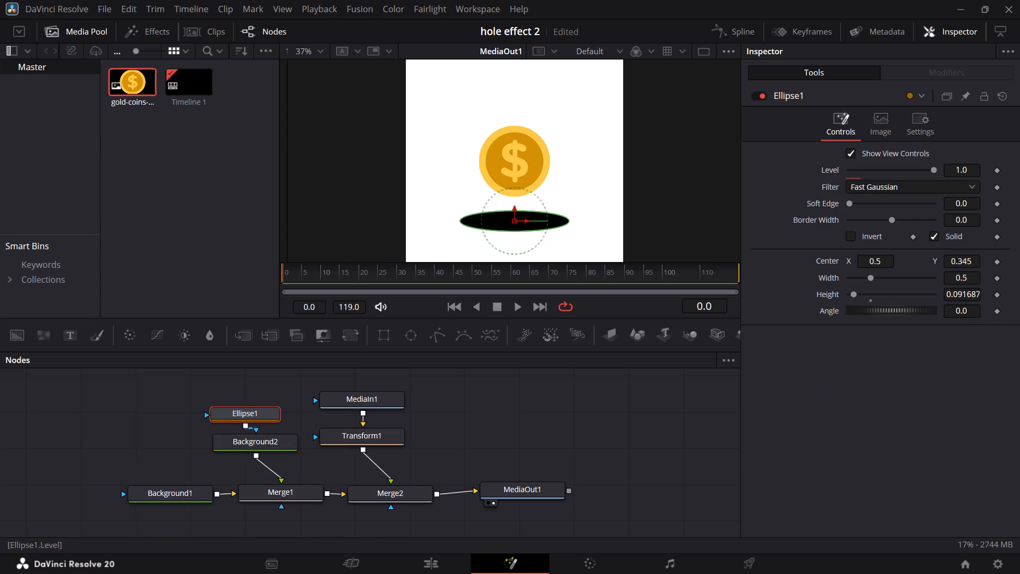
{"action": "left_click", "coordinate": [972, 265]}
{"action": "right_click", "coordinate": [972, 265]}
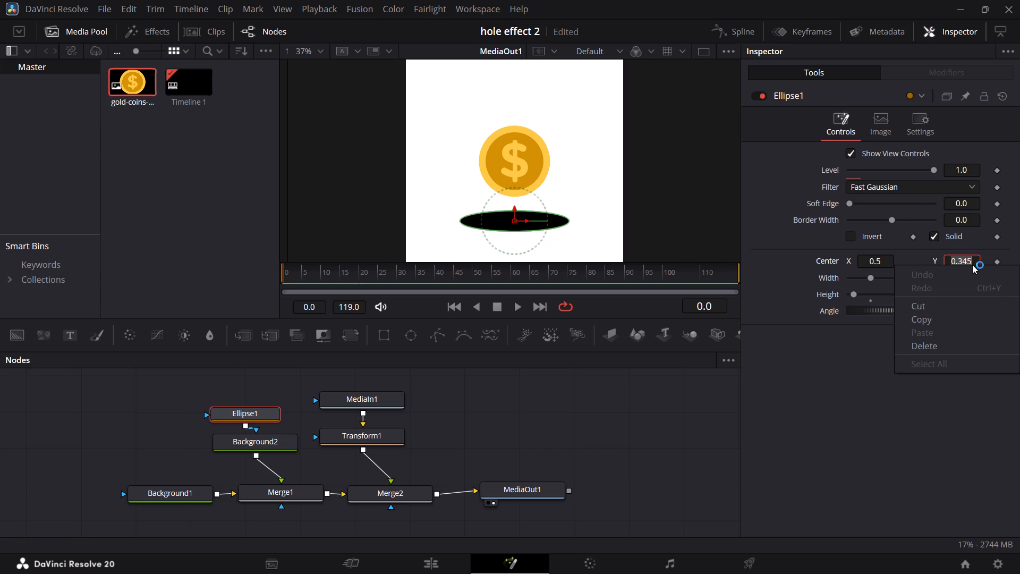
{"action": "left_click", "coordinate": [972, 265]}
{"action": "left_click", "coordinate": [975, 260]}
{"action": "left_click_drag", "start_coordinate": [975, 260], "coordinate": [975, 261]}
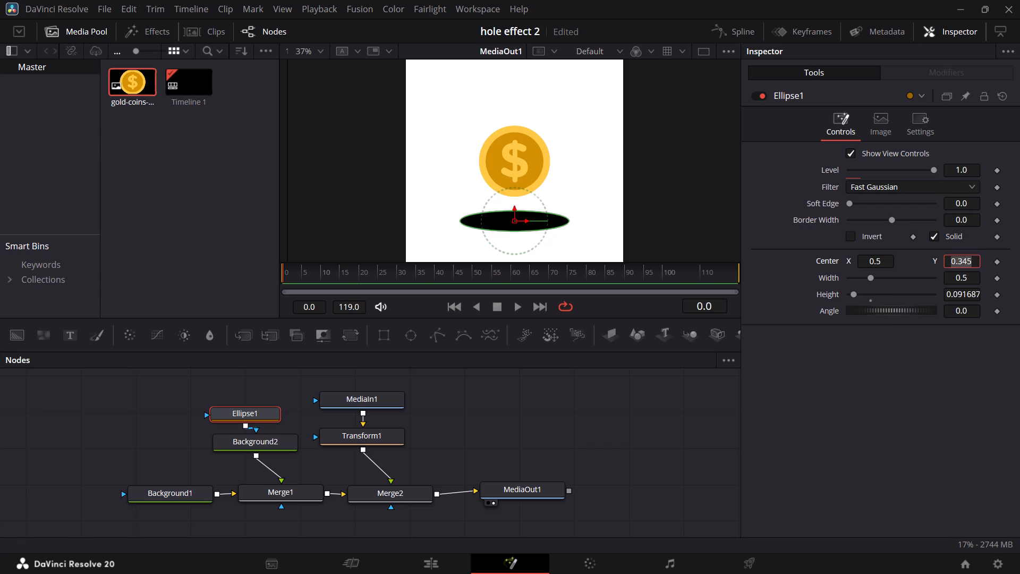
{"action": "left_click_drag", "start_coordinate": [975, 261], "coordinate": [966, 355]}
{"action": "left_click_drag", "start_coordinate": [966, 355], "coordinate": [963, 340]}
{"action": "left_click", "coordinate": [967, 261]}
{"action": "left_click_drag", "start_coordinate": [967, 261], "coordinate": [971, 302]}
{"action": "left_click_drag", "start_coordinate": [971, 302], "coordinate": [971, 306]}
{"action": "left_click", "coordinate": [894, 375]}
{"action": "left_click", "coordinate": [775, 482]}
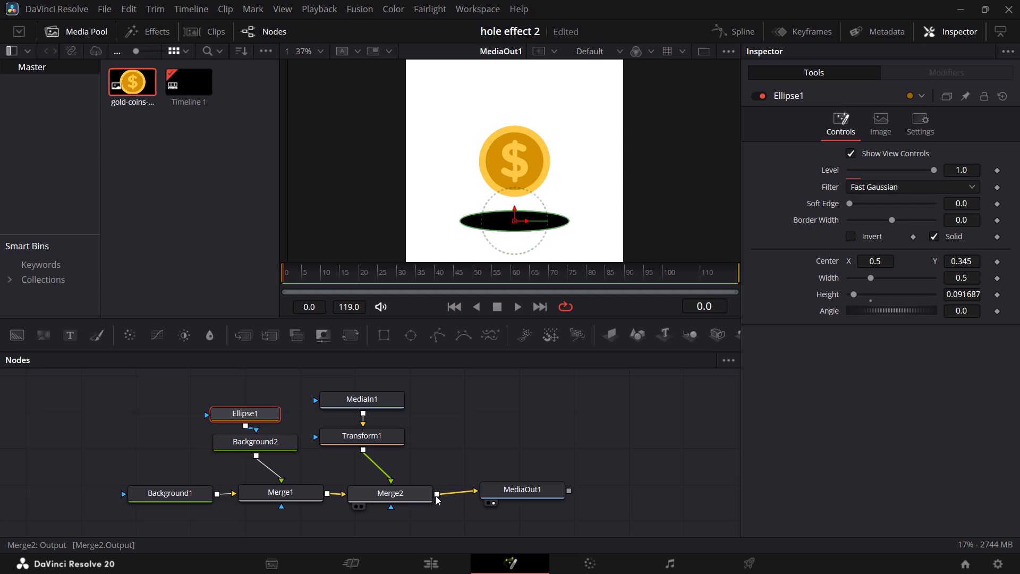
Keyframe the Transform1 Center at frame 0 with the coin above the frame, at a Y value of 1.653.
{"action": "left_click", "coordinate": [368, 426]}
{"action": "left_click", "coordinate": [369, 382]}
{"action": "left_click", "coordinate": [356, 396]}
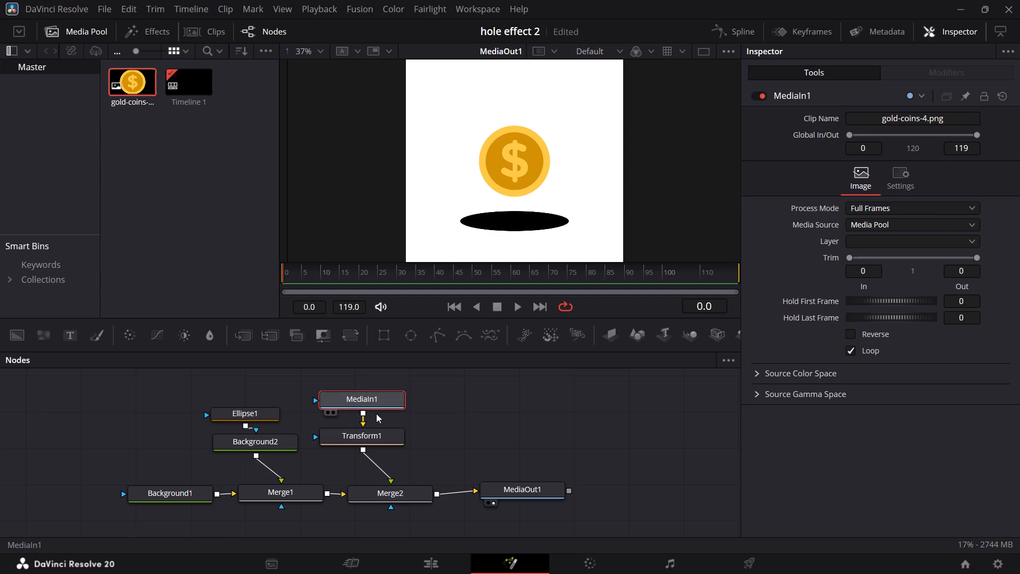
{"action": "left_click", "coordinate": [369, 441]}
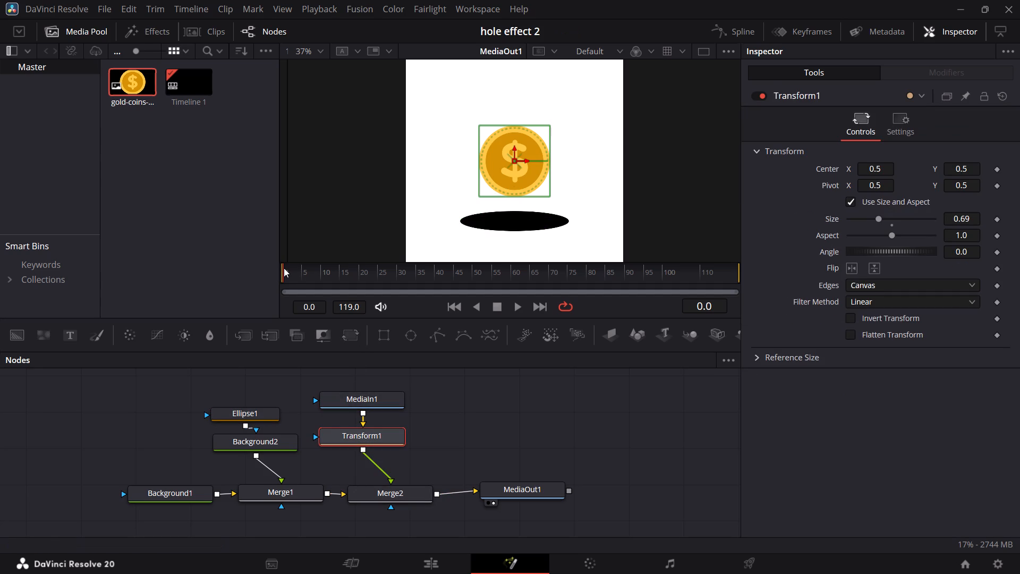
{"action": "left_click", "coordinate": [997, 168]}
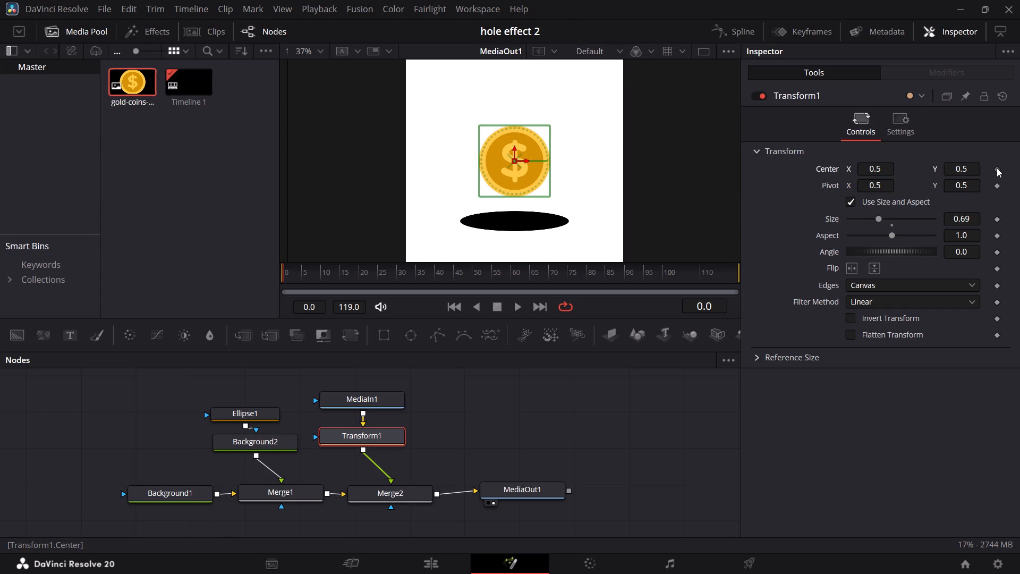
{"action": "left_click", "coordinate": [970, 173]}
{"action": "left_click", "coordinate": [970, 173]}
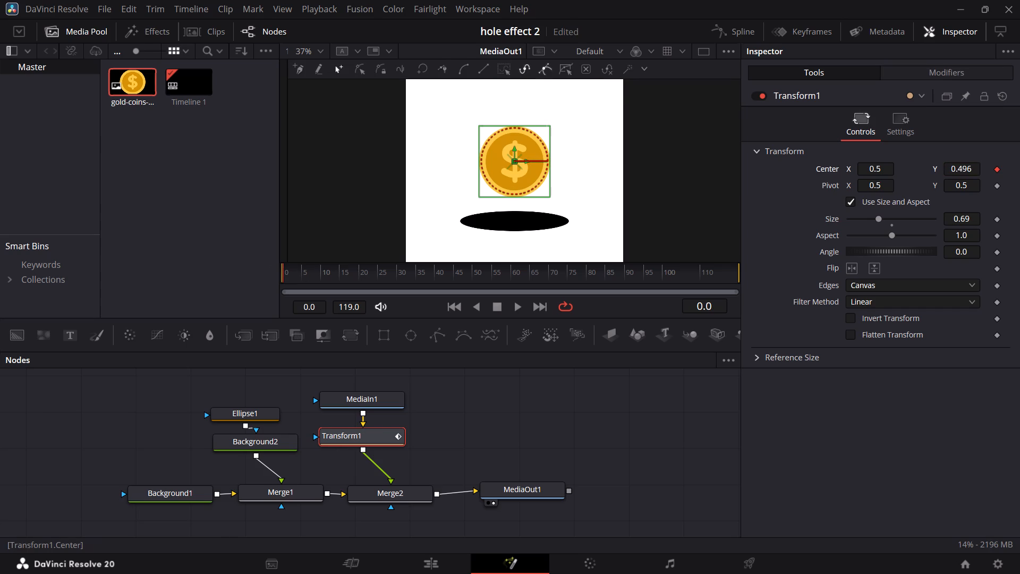
{"action": "left_click_drag", "start_coordinate": [970, 172], "coordinate": [956, 0]}
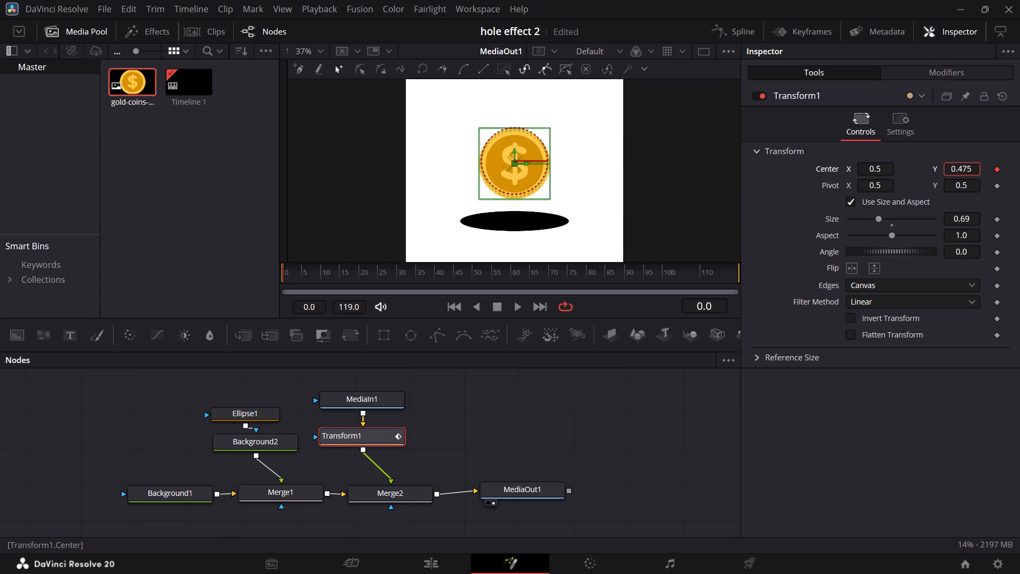
{"action": "left_click_drag", "start_coordinate": [956, 0], "coordinate": [823, 0]}
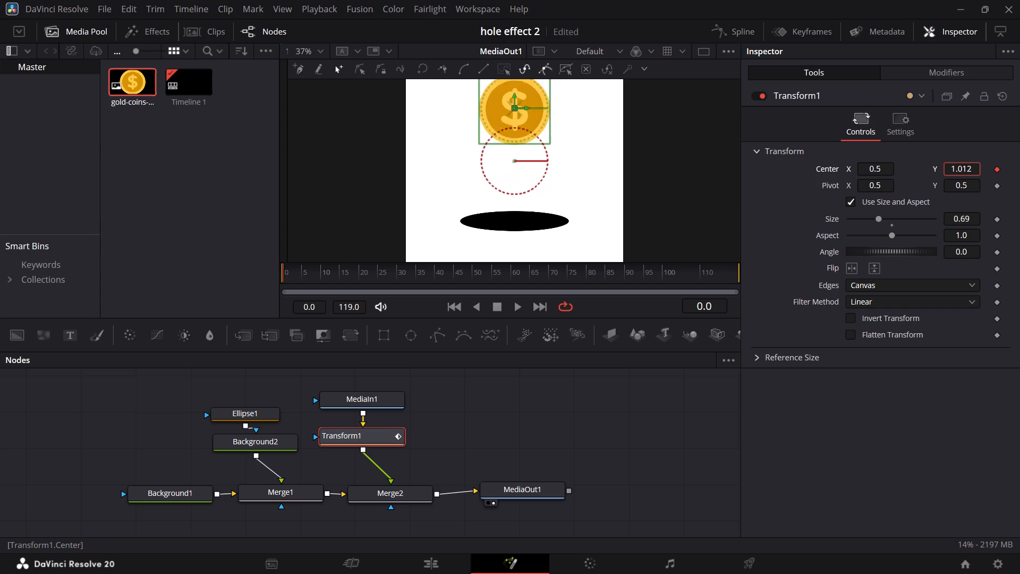
{"action": "left_click_drag", "start_coordinate": [823, 0], "coordinate": [742, 0]}
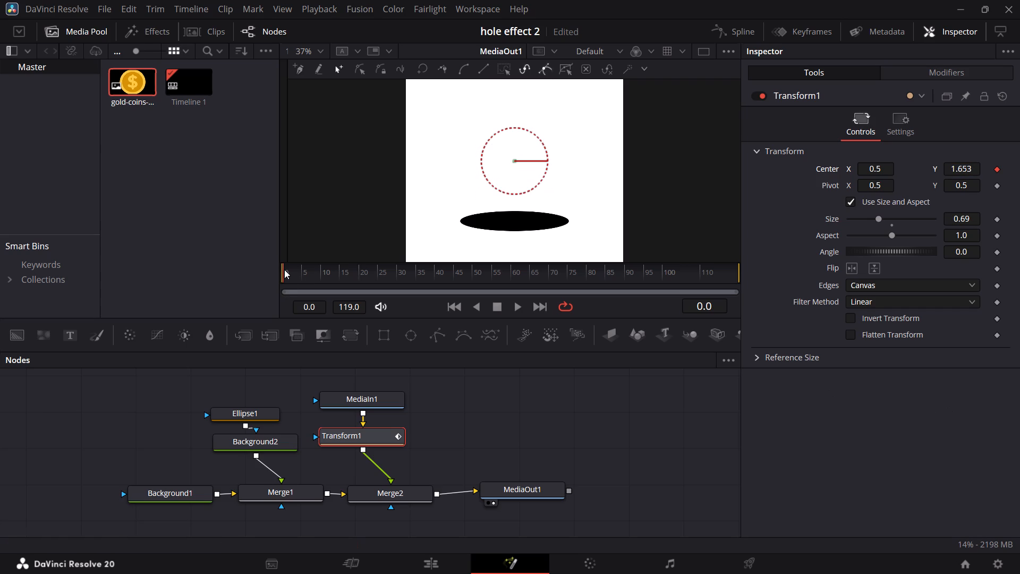
At frame 55, keyframe the Transform1 Center Y at -1.121 so the coin drops past the black ellipse and below the frame.
{"action": "left_click_drag", "start_coordinate": [284, 269], "coordinate": [479, 275]}
{"action": "left_click_drag", "start_coordinate": [479, 275], "coordinate": [492, 275]}
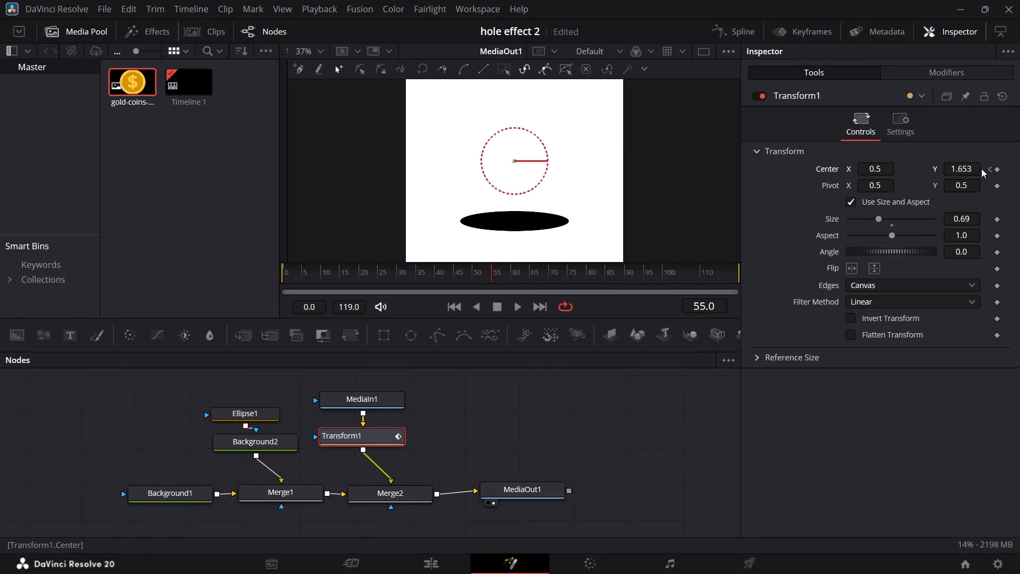
{"action": "left_click_drag", "start_coordinate": [970, 164], "coordinate": [970, 405]}
{"action": "left_click_drag", "start_coordinate": [970, 405], "coordinate": [633, 573]}
{"action": "left_click_drag", "start_coordinate": [633, 573], "coordinate": [376, 573]}
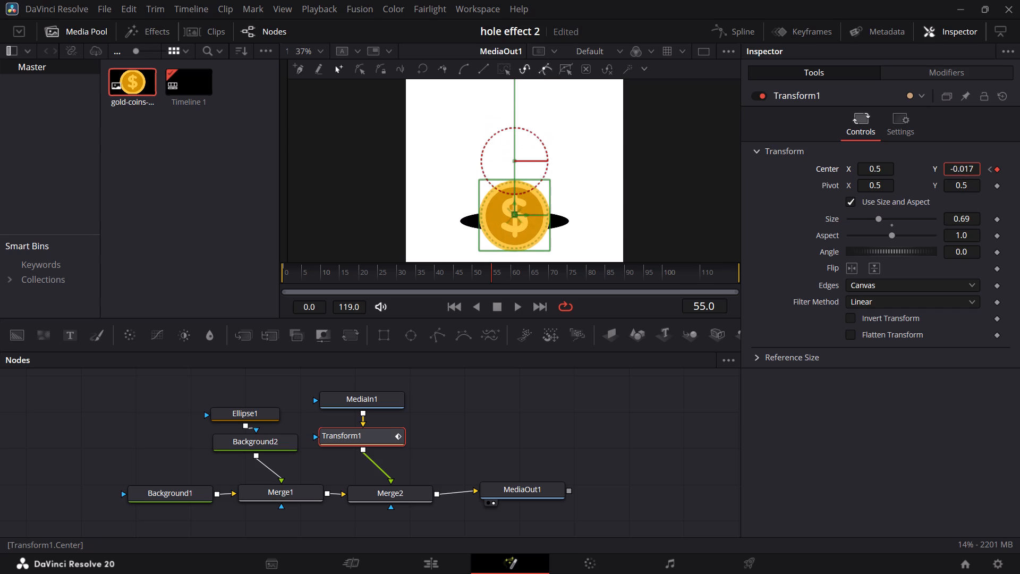
{"action": "left_click_drag", "start_coordinate": [376, 573], "coordinate": [371, 573]}
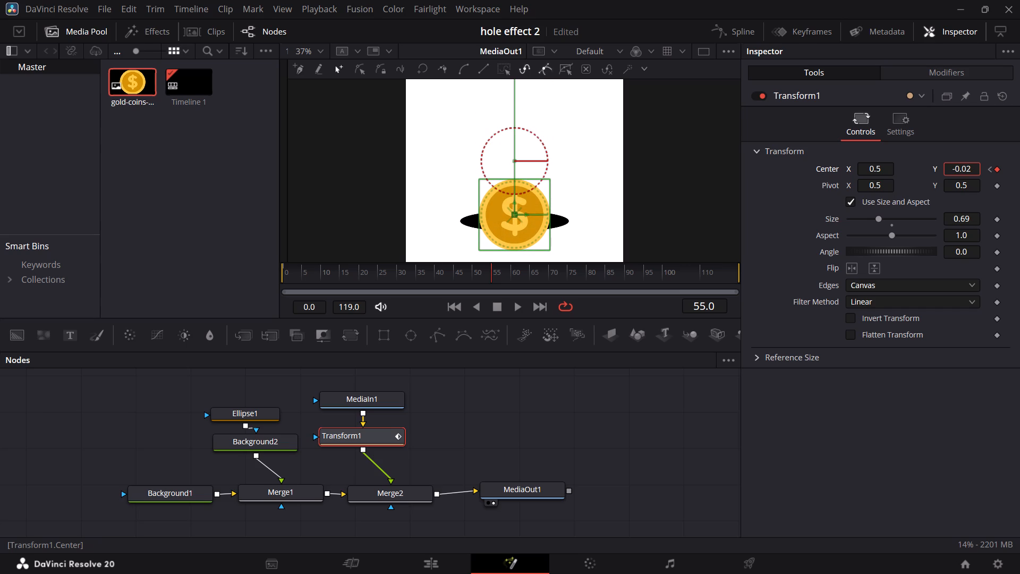
{"action": "left_click_drag", "start_coordinate": [371, 573], "coordinate": [350, 573]}
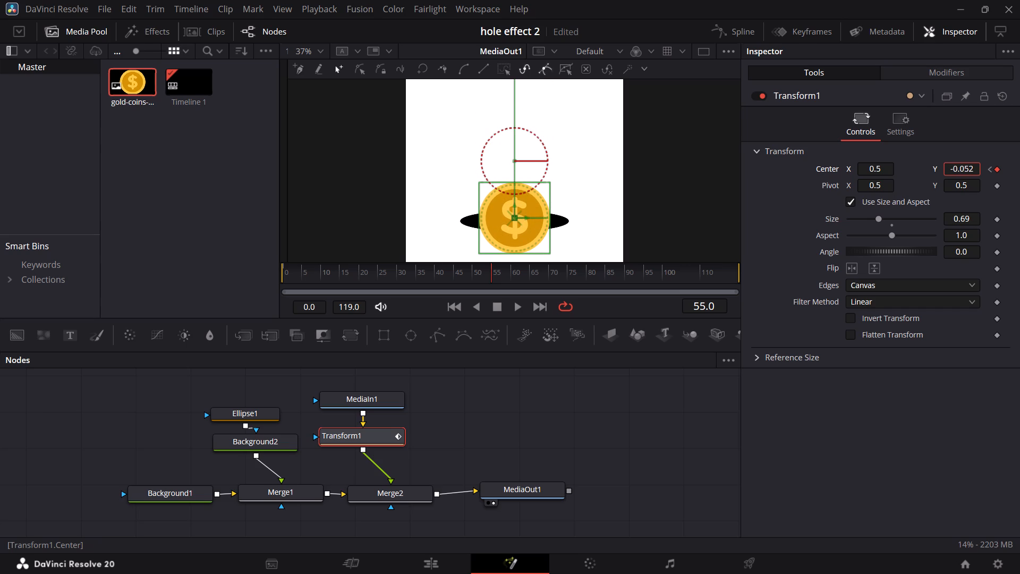
{"action": "left_click_drag", "start_coordinate": [350, 573], "coordinate": [91, 413]}
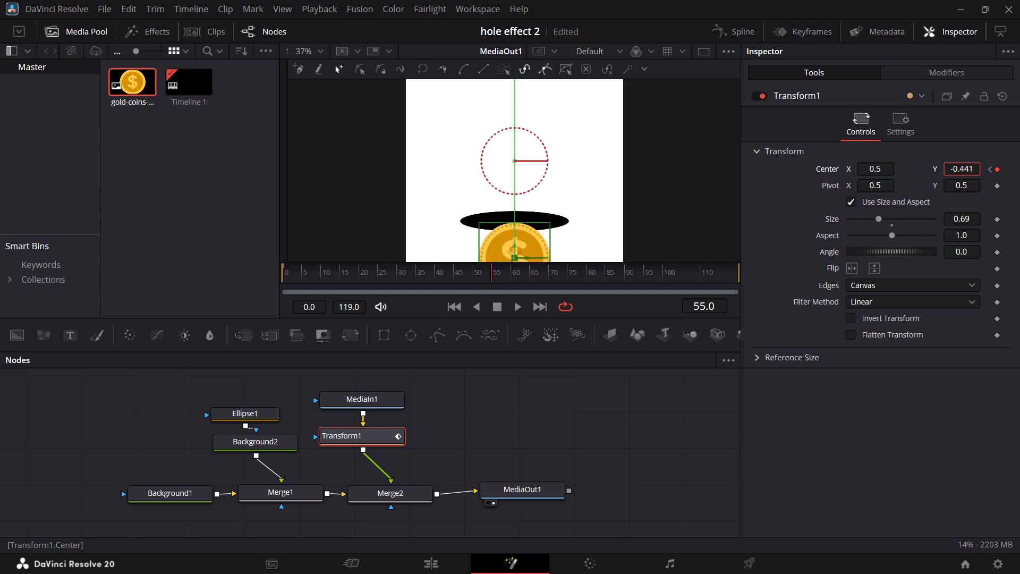
{"action": "left_click_drag", "start_coordinate": [91, 413], "coordinate": [376, 2]}
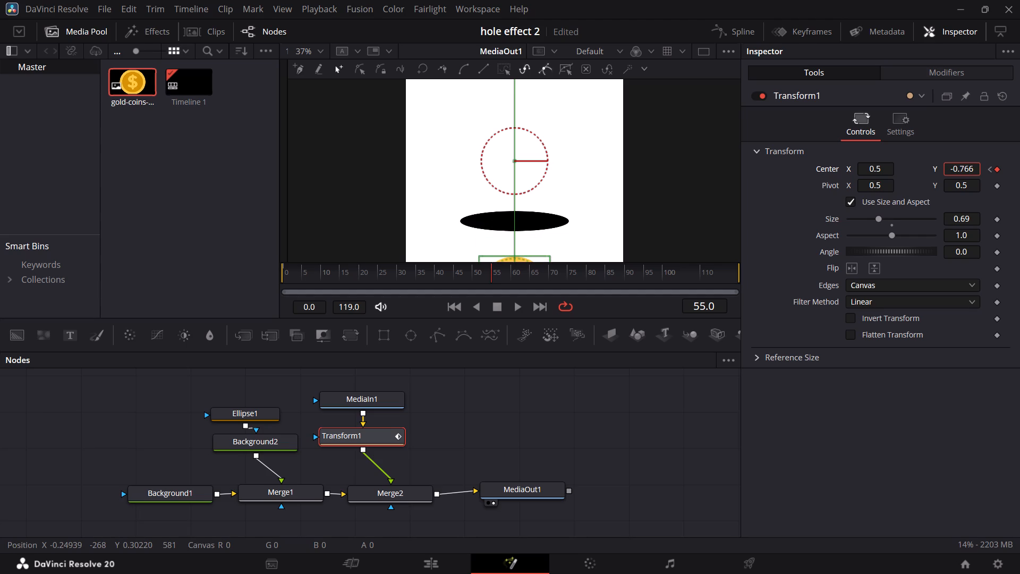
{"action": "left_click_drag", "start_coordinate": [376, 2], "coordinate": [350, 0]}
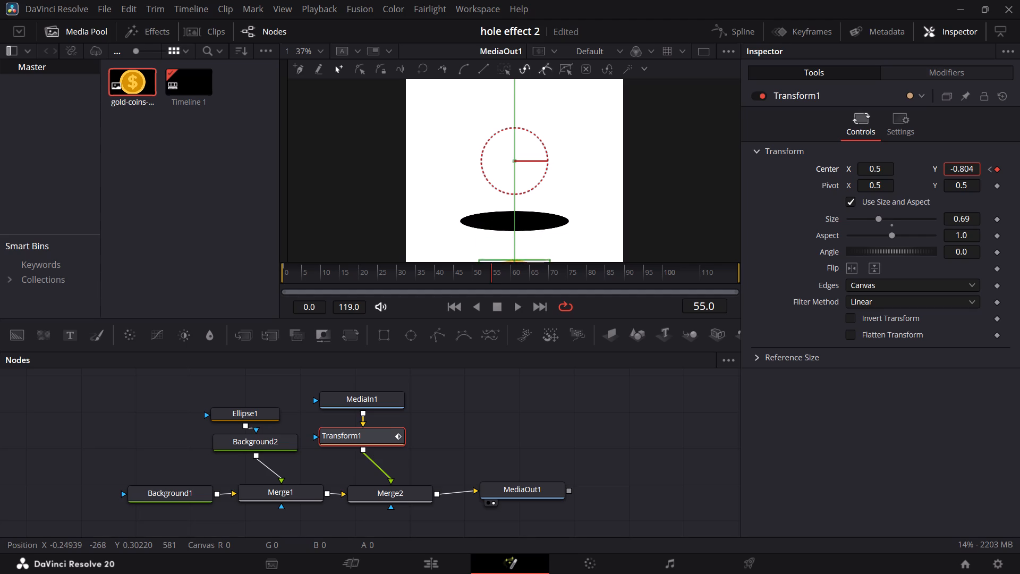
{"action": "left_click_drag", "start_coordinate": [350, 0], "coordinate": [185, 573]}
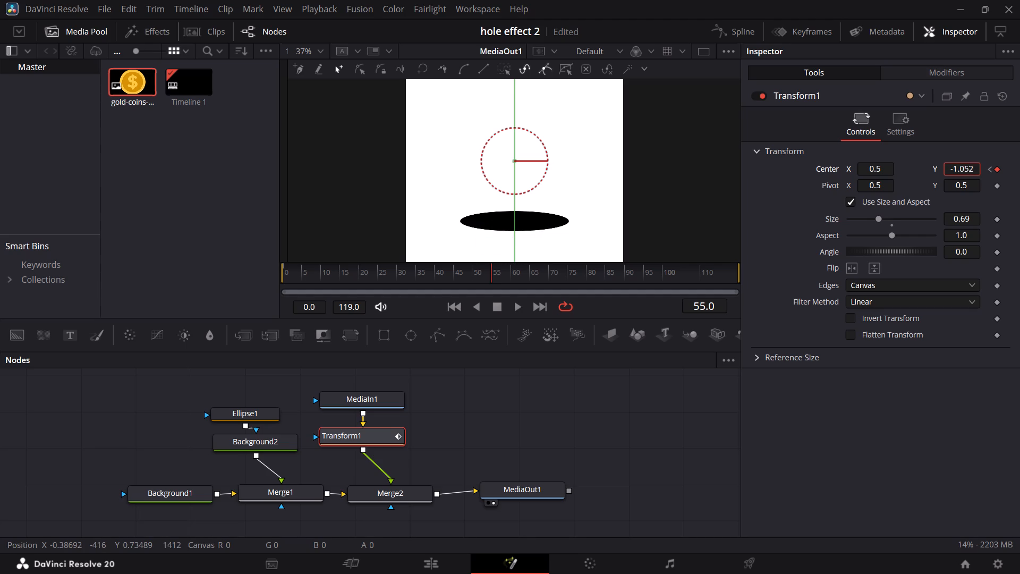
{"action": "left_click_drag", "start_coordinate": [185, 573], "coordinate": [784, 573]}
{"action": "right_click", "coordinate": [139, 573]}
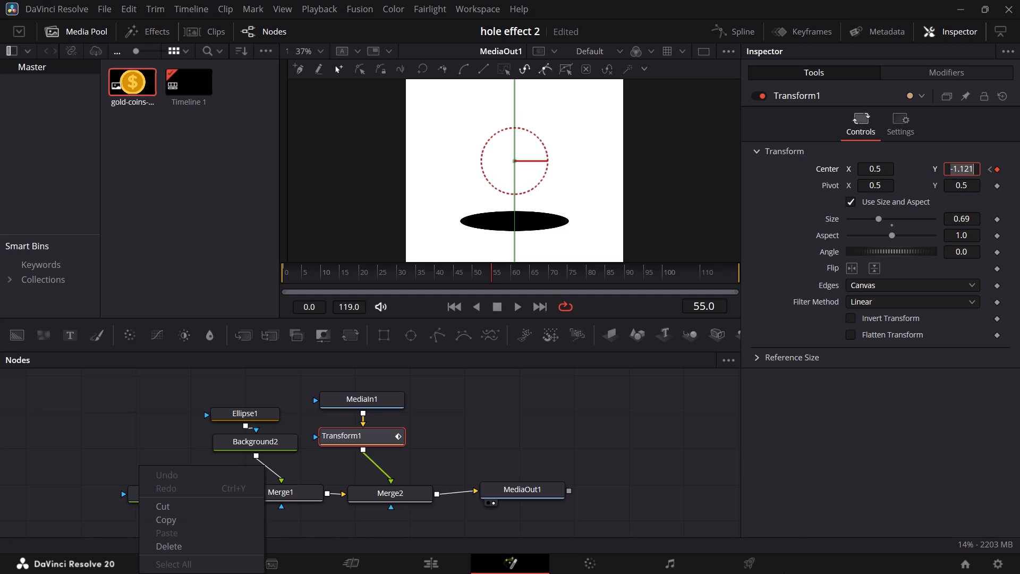
{"action": "left_click_drag", "start_coordinate": [784, 573], "coordinate": [824, 419]}
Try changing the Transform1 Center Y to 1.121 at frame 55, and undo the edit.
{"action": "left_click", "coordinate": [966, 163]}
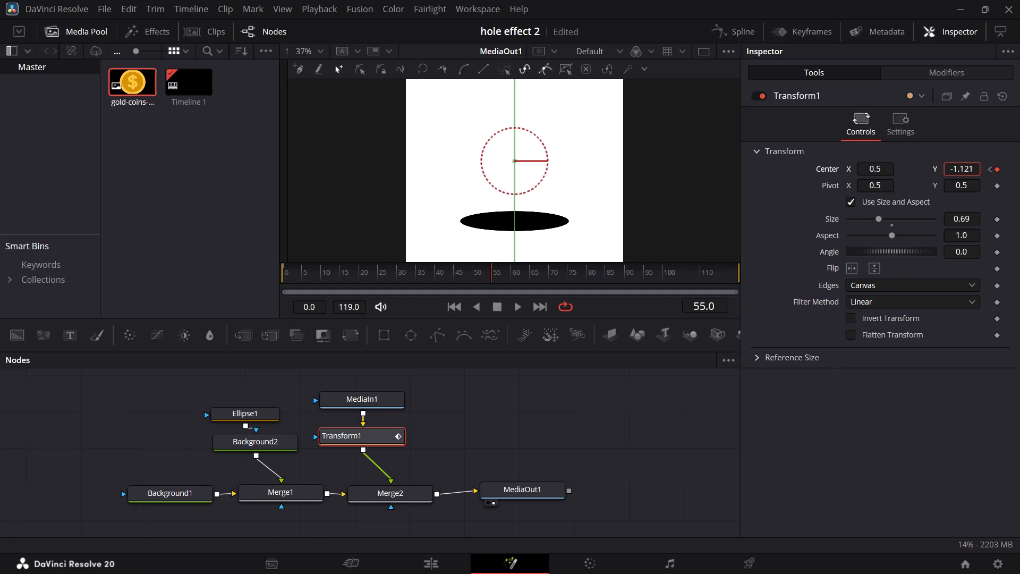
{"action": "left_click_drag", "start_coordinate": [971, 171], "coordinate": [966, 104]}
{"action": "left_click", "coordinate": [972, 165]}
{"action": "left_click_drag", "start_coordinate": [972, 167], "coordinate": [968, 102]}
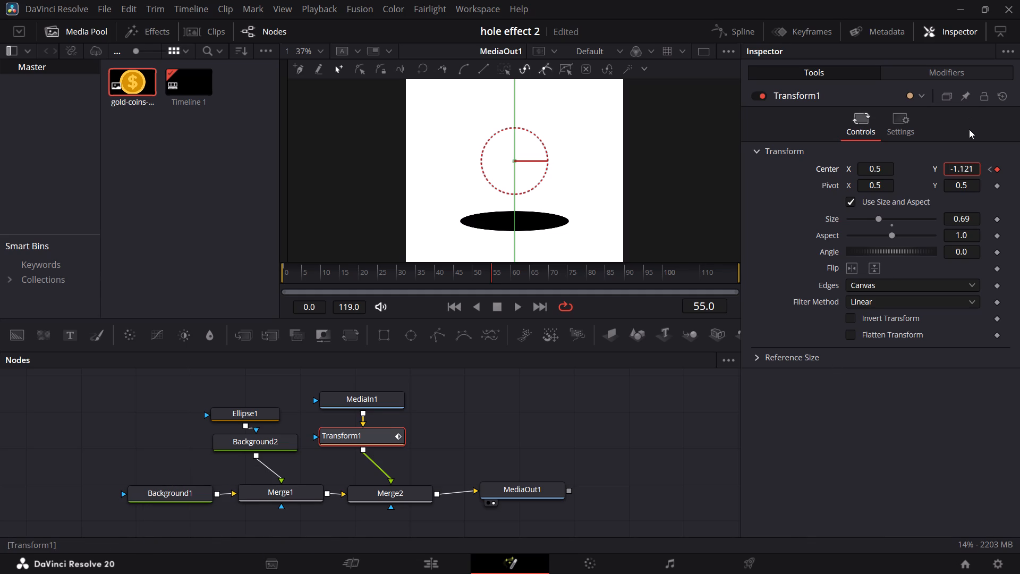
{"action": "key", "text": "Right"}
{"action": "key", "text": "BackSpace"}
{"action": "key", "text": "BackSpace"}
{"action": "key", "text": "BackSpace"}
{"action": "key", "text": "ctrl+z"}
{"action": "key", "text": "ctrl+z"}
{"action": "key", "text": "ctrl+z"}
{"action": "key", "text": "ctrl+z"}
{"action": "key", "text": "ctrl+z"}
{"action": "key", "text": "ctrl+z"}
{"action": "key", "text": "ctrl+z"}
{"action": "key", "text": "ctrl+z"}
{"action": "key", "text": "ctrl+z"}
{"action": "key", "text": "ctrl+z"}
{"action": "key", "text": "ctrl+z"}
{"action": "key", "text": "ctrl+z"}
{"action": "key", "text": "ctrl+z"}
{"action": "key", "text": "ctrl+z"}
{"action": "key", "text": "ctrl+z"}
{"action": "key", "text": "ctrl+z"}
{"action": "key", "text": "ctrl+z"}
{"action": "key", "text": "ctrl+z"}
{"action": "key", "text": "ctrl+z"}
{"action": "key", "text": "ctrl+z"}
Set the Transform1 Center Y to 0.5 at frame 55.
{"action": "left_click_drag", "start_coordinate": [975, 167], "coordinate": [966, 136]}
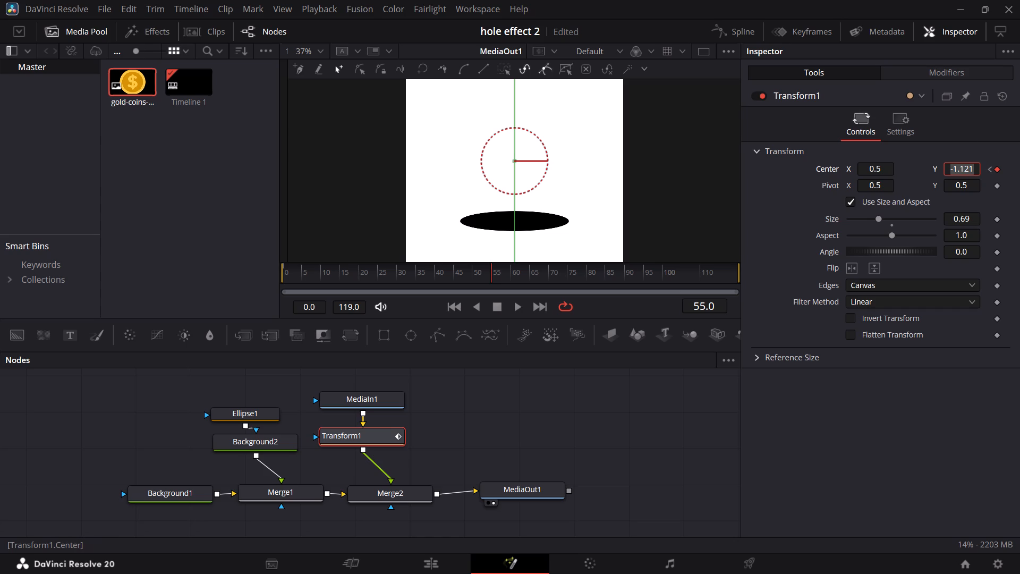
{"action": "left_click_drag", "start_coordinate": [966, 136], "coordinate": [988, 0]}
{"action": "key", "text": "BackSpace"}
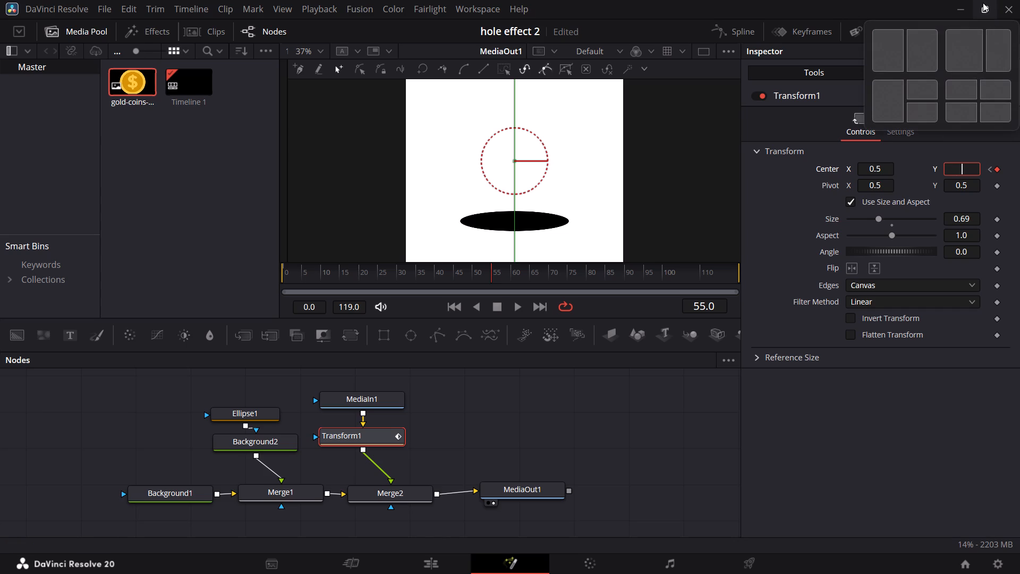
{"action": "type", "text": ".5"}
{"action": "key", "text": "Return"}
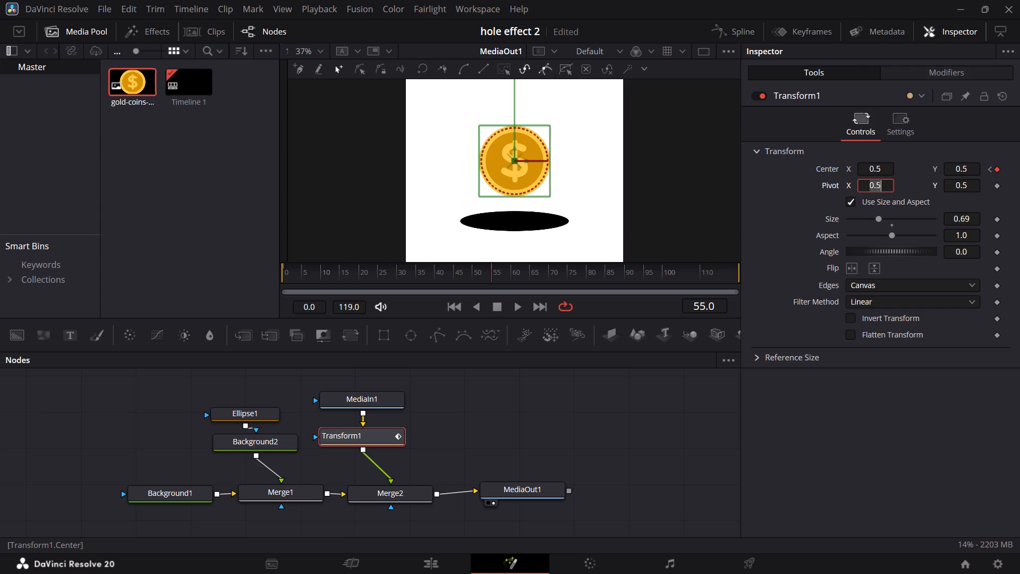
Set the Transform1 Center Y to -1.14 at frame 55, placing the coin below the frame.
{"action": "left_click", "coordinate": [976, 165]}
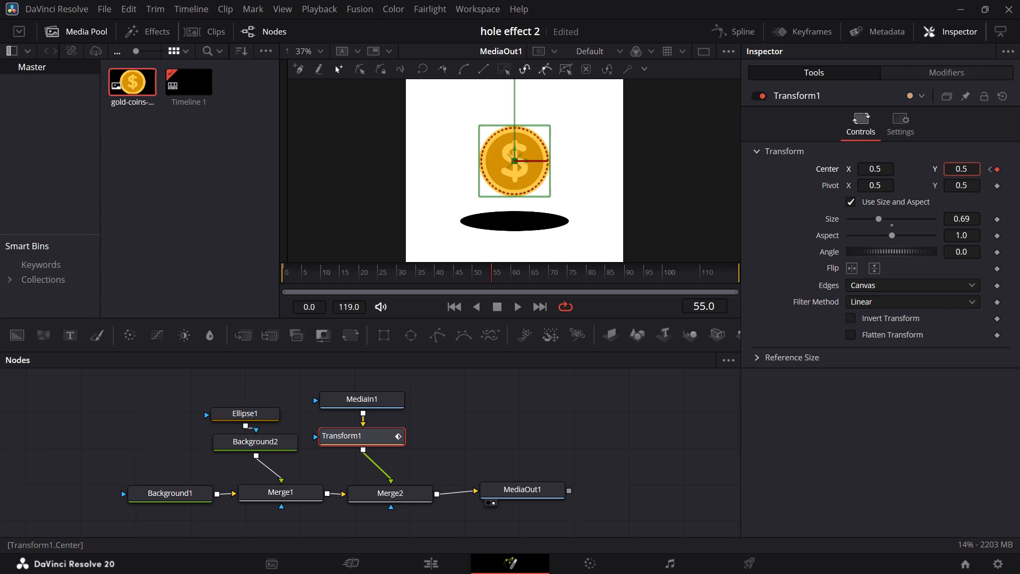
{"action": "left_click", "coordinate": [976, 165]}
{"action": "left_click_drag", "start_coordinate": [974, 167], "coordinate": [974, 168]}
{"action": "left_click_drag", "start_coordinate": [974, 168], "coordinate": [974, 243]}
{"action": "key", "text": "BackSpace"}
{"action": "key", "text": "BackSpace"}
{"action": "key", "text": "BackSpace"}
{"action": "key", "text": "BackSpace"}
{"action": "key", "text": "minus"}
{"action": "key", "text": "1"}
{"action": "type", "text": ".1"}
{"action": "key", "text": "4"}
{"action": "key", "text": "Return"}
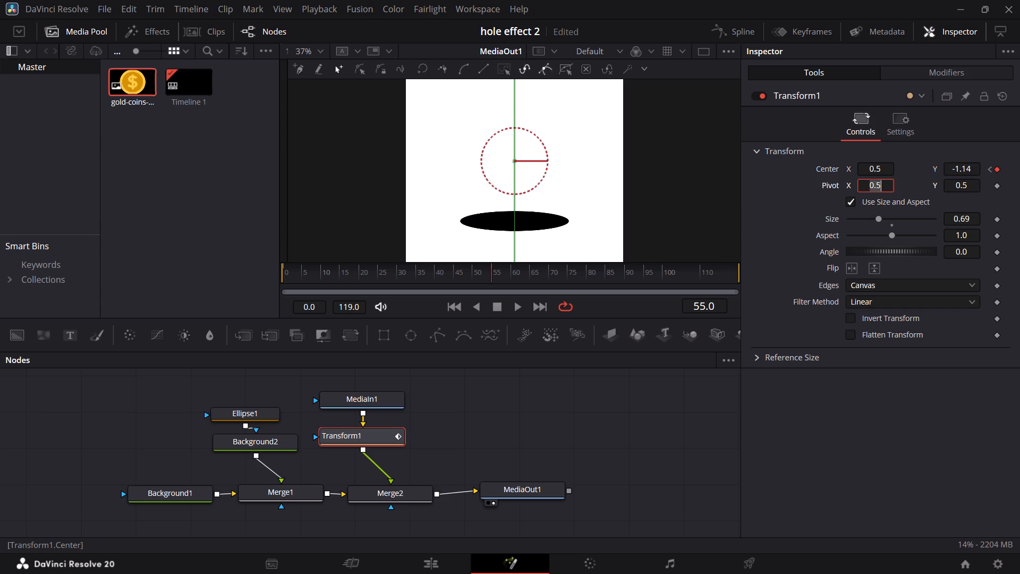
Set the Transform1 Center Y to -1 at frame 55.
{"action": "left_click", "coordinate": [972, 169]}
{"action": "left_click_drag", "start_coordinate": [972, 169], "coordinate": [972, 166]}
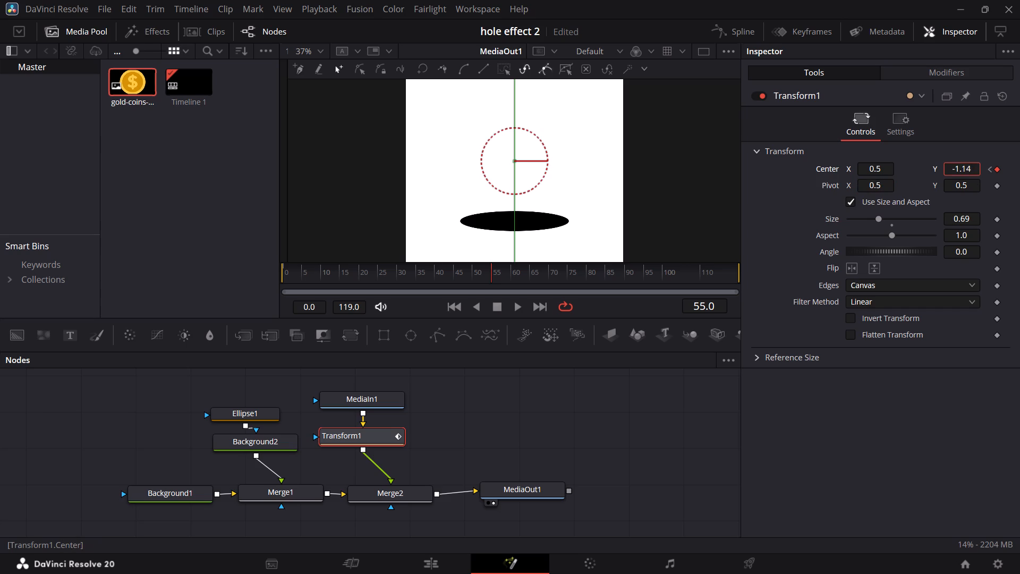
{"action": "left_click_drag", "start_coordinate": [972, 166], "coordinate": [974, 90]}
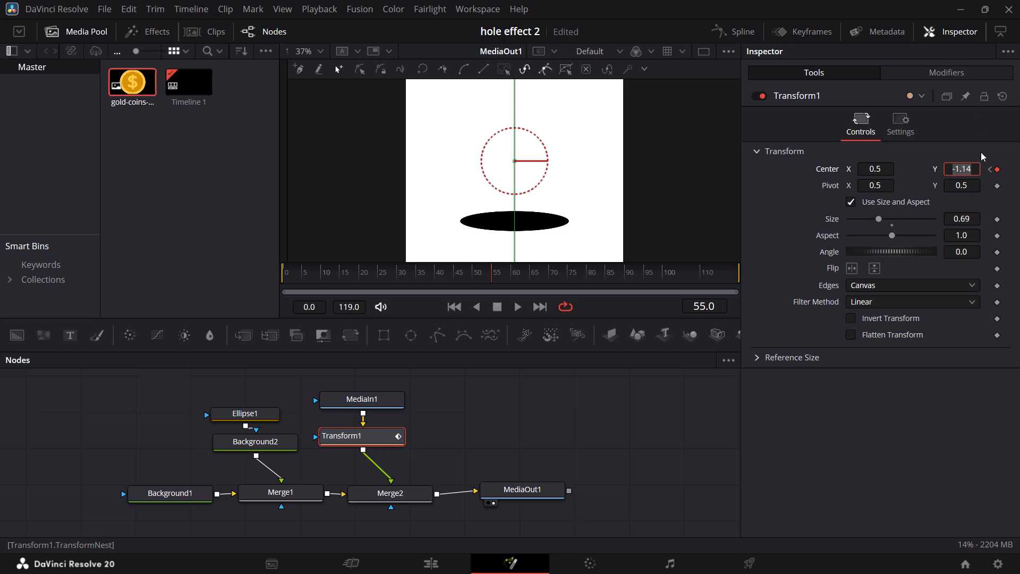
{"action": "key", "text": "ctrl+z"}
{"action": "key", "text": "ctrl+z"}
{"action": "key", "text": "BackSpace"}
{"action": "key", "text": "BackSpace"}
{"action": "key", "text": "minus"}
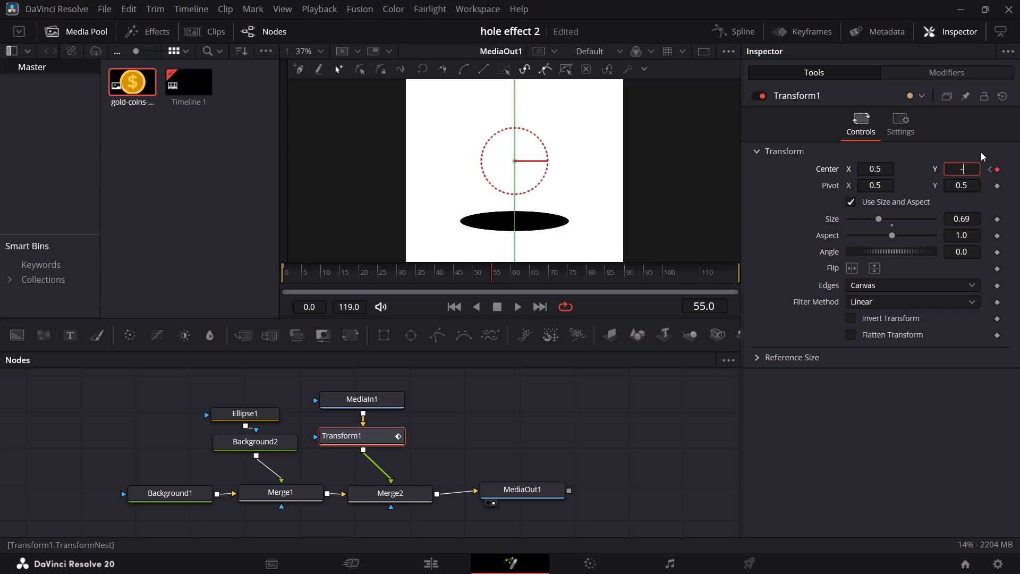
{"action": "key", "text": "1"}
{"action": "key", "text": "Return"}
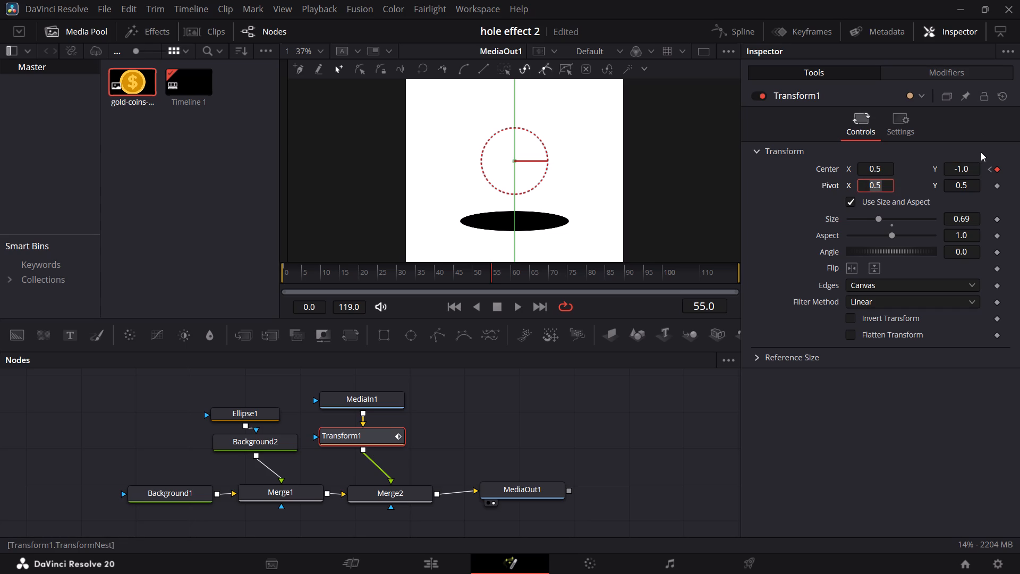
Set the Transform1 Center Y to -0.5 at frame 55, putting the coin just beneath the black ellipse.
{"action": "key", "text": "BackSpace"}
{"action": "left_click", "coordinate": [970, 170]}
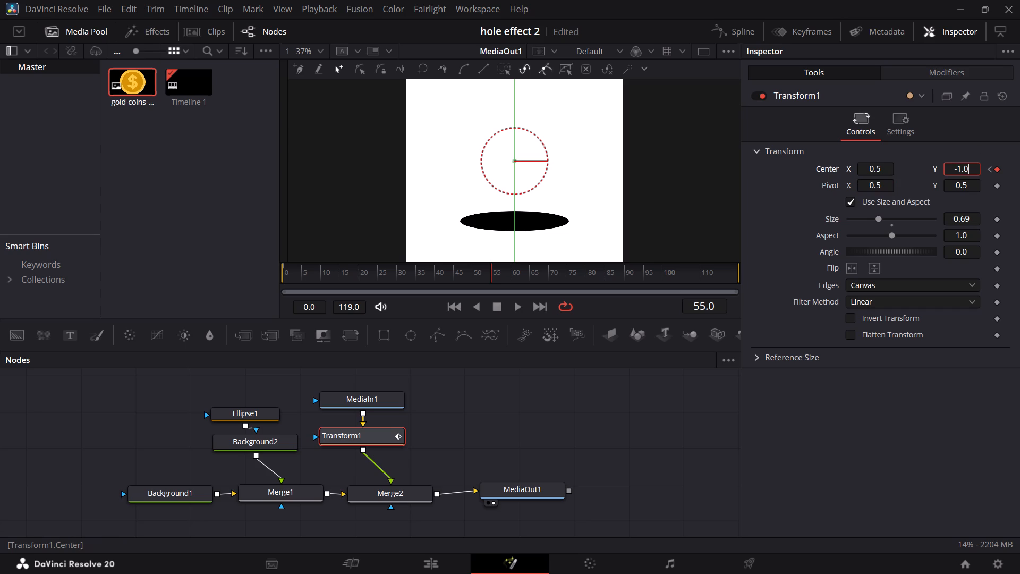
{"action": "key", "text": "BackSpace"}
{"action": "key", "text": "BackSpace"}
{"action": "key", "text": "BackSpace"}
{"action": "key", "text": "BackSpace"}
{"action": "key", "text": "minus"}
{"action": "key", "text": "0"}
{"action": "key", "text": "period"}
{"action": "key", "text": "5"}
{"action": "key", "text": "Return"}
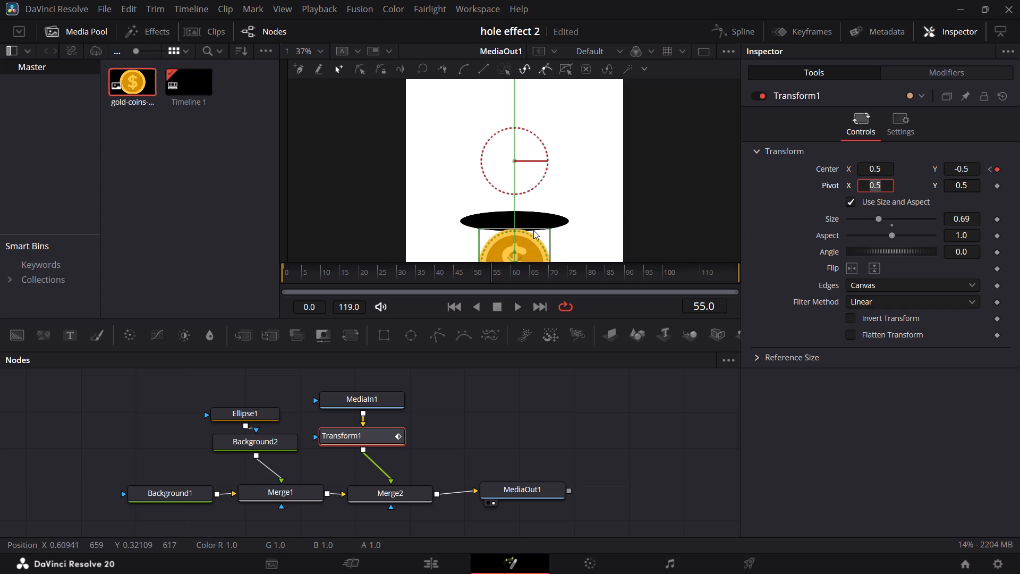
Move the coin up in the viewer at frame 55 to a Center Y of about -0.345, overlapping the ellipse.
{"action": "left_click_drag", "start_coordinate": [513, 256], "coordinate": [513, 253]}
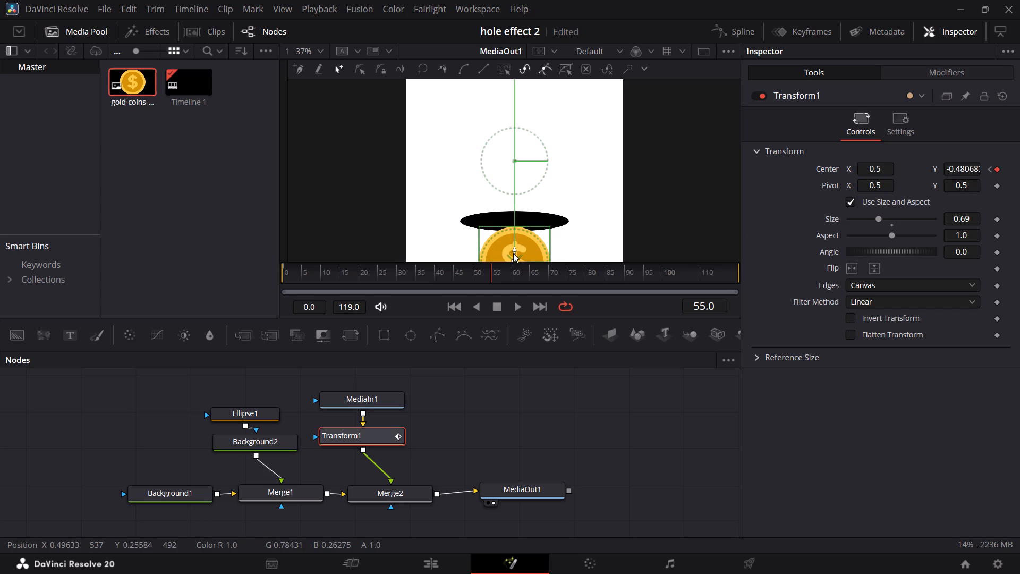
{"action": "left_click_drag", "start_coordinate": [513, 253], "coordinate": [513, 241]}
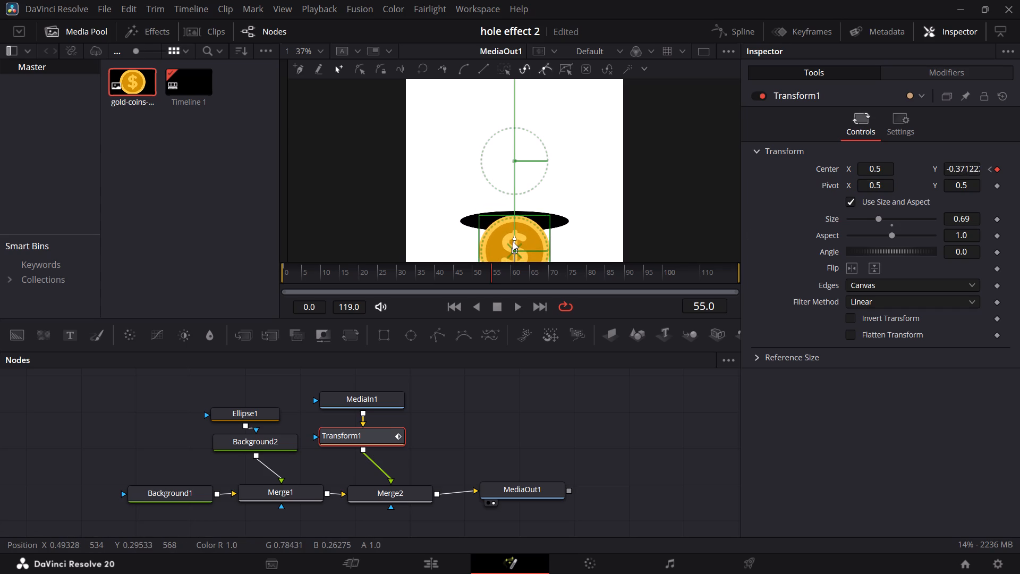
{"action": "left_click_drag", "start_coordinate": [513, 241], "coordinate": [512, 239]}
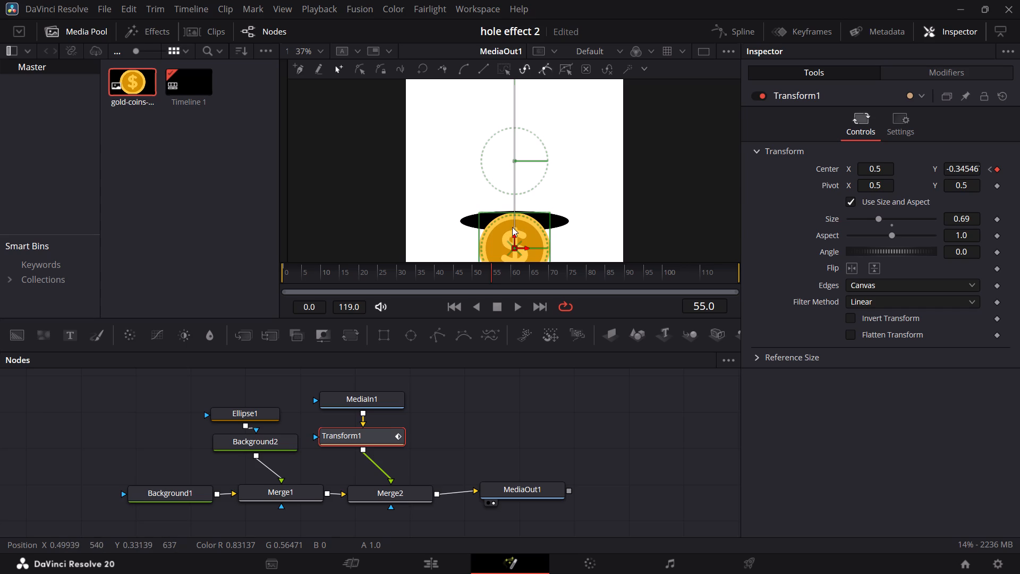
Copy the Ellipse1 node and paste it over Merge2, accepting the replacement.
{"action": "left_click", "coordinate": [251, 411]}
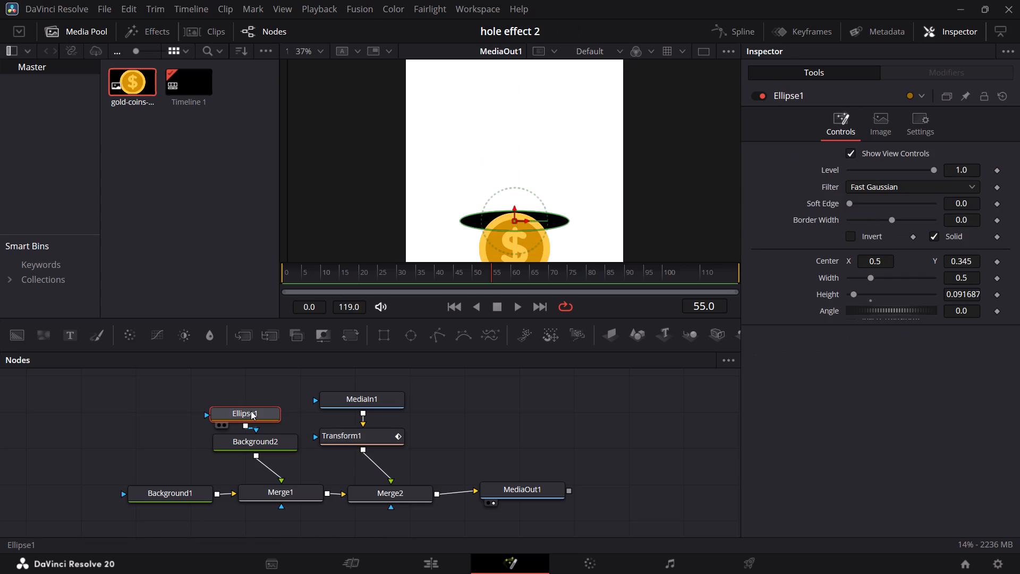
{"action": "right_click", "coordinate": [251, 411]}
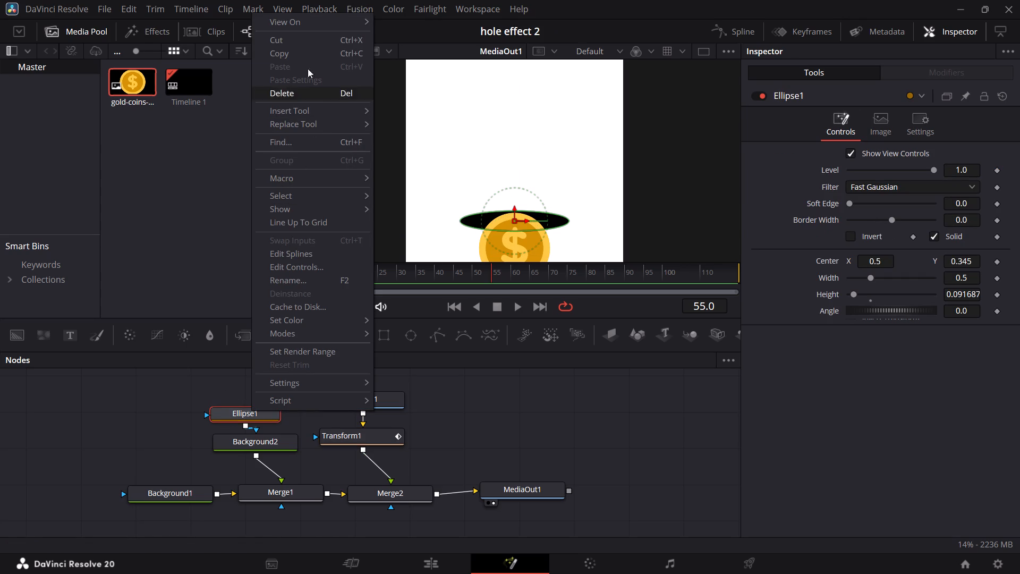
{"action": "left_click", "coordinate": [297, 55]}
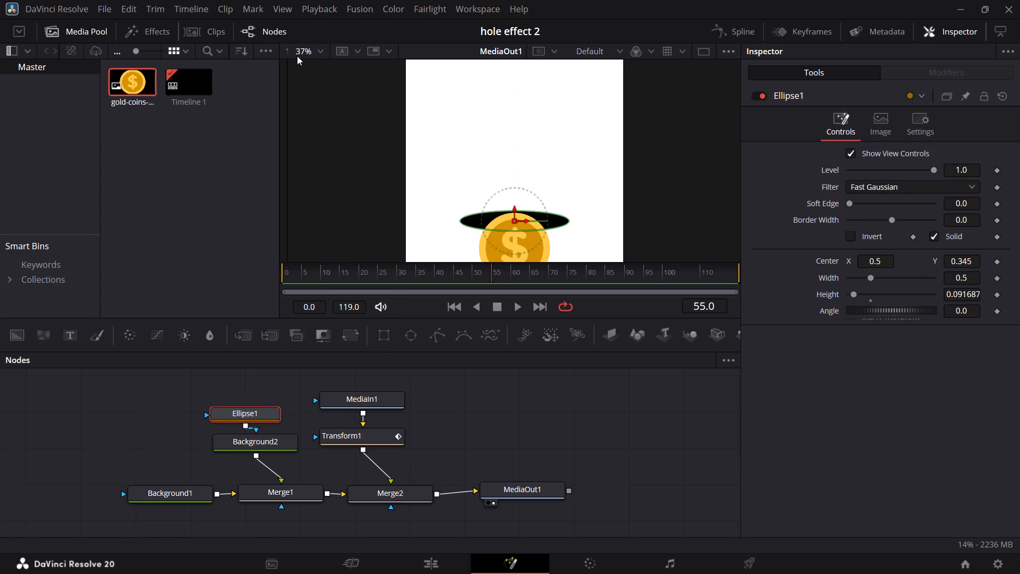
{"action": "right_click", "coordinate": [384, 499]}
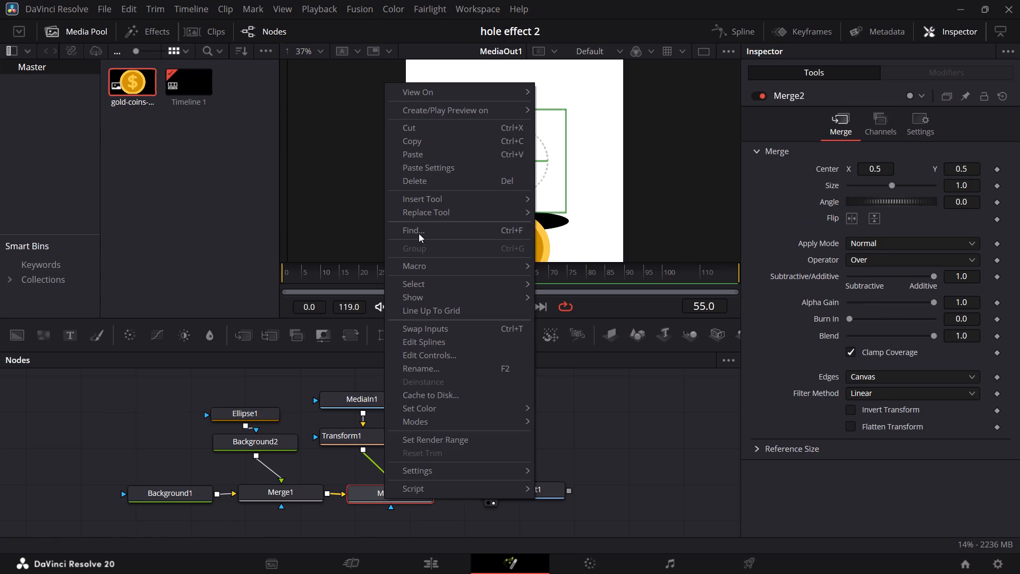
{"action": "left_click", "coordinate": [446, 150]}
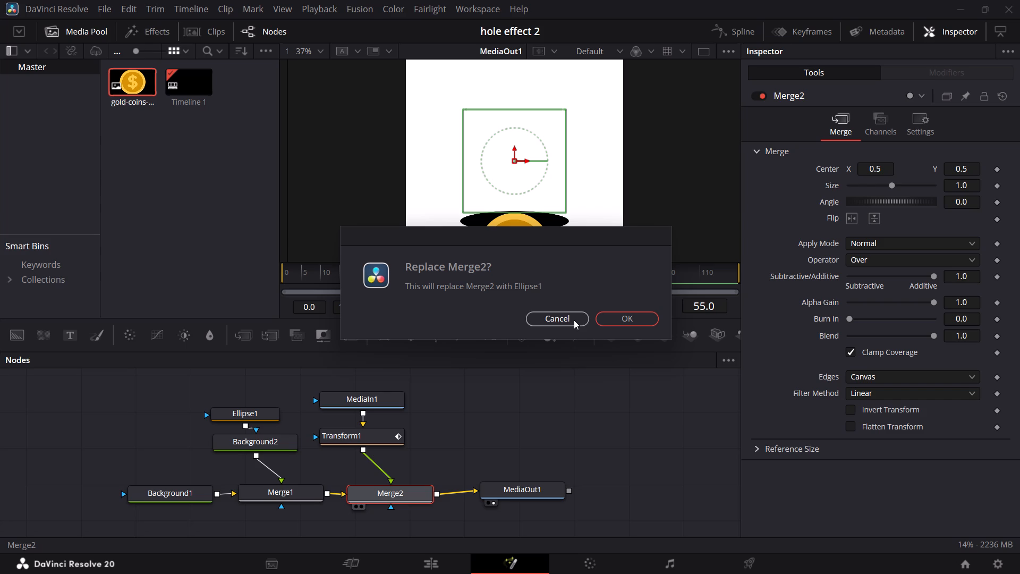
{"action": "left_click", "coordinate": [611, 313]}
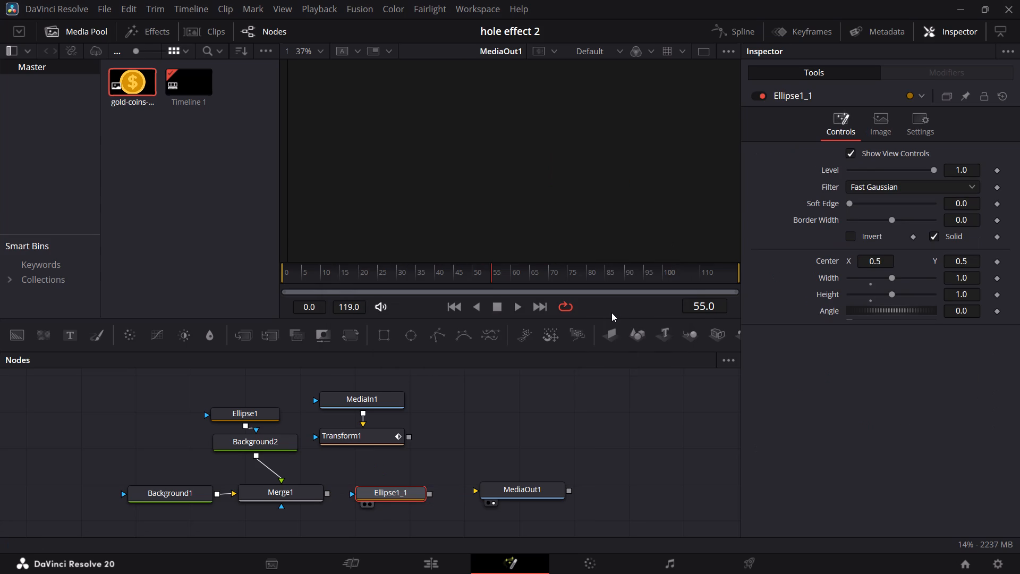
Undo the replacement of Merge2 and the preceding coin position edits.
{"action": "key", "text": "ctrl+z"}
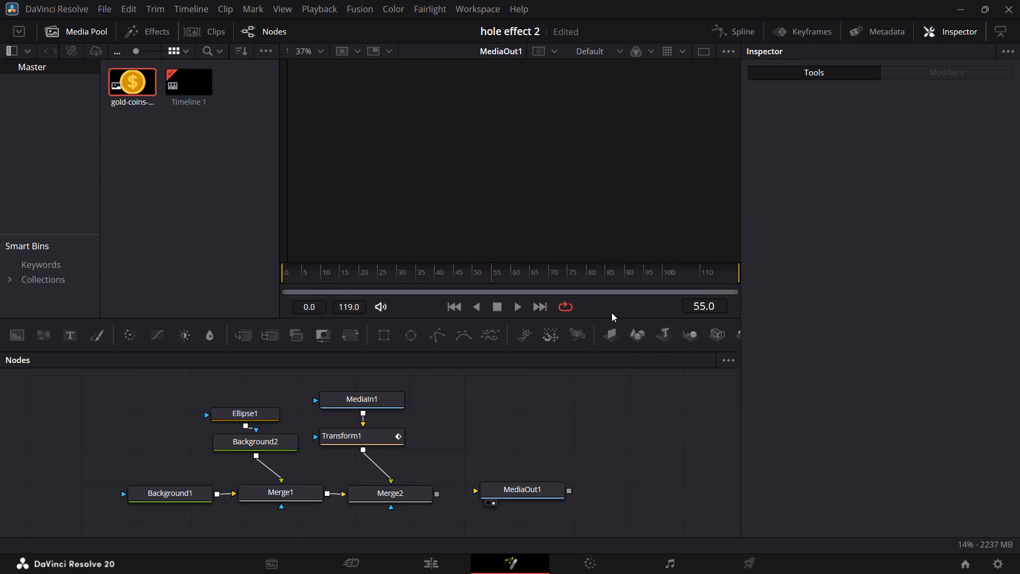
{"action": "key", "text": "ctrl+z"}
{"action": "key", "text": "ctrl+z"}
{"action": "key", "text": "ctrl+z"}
Reconnect the Merge2 output to the MediaOut1 input.
{"action": "left_click", "coordinate": [453, 570]}
{"action": "left_click", "coordinate": [481, 562]}
{"action": "left_click_drag", "start_coordinate": [437, 492], "coordinate": [476, 489]}
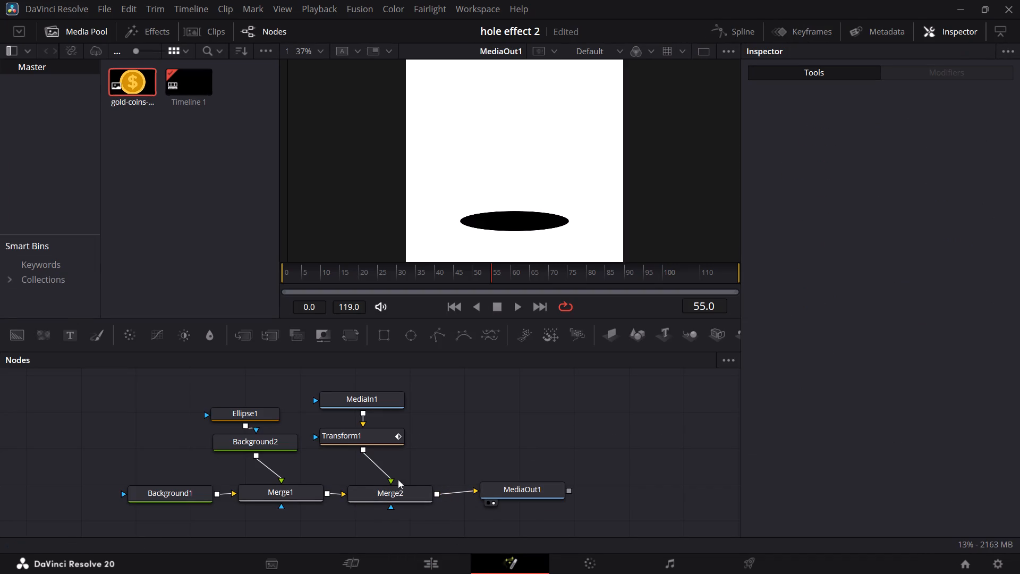
Set Transform1's Center Y to 0.5 at frame 55 to bring the coin back into the frame.
{"action": "left_click", "coordinate": [362, 443]}
{"action": "left_click", "coordinate": [367, 401]}
{"action": "left_click", "coordinate": [358, 431]}
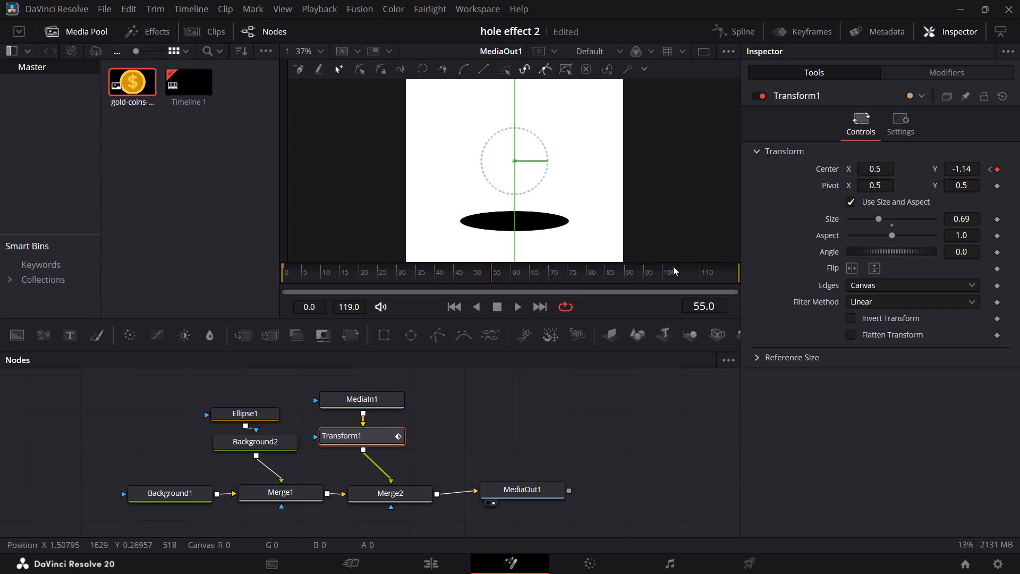
{"action": "left_click", "coordinate": [970, 165]}
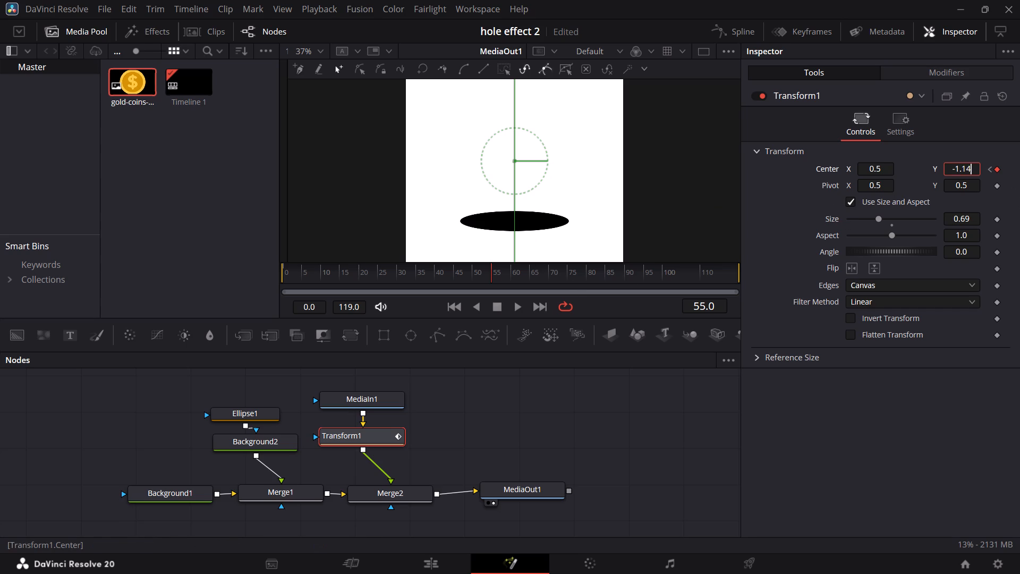
{"action": "key", "text": "BackSpace"}
{"action": "key", "text": "BackSpace"}
{"action": "key", "text": "BackSpace"}
{"action": "key", "text": "BackSpace"}
{"action": "key", "text": "BackSpace"}
{"action": "key", "text": "BackSpace"}
{"action": "key", "text": "period"}
{"action": "key", "text": "5"}
{"action": "key", "text": "Return"}
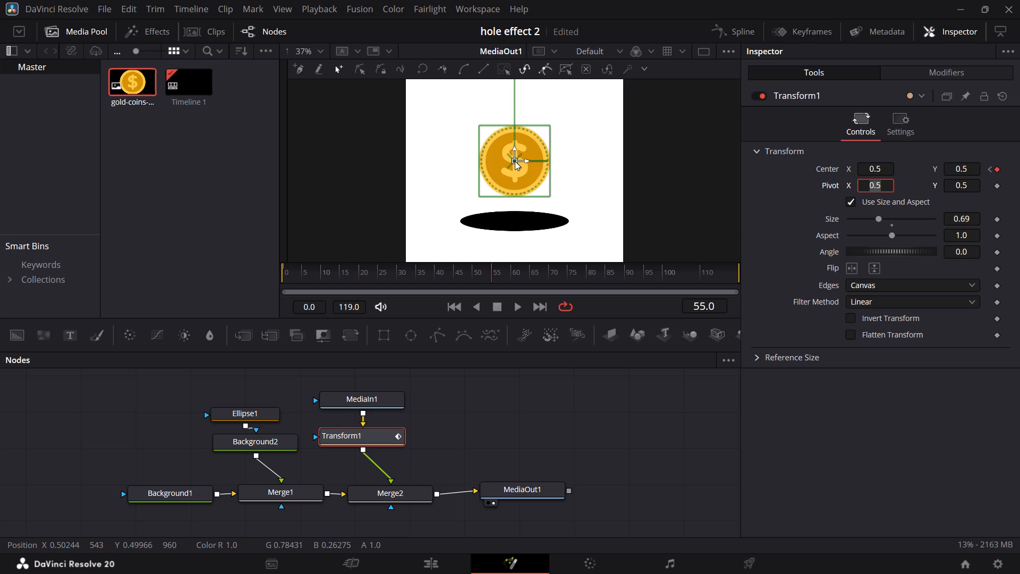
Move the coin down in the viewer over the ellipse, to a Center of about X 0.49, Y -0.37.
{"action": "left_click_drag", "start_coordinate": [515, 161], "coordinate": [512, 228]}
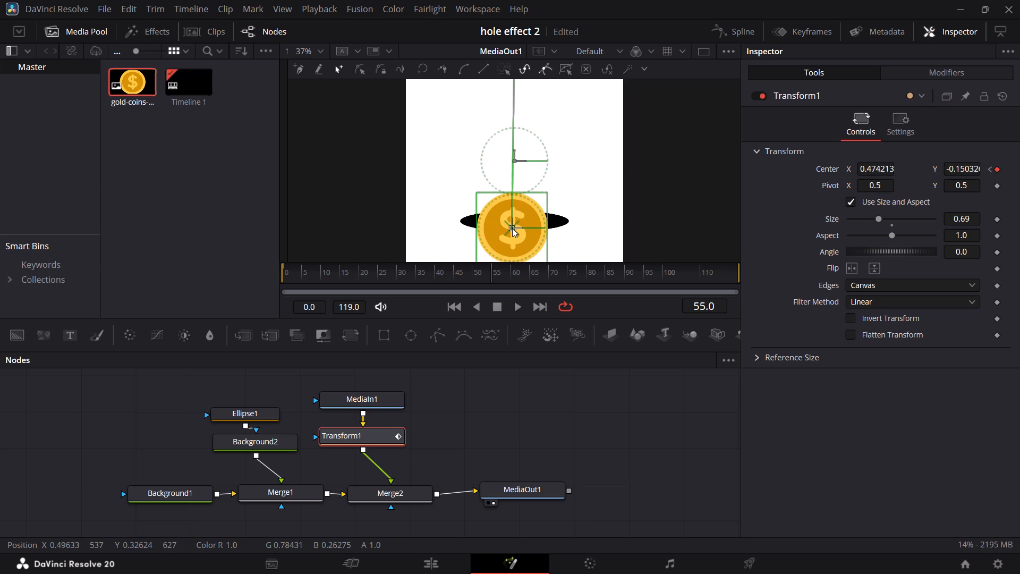
{"action": "left_click_drag", "start_coordinate": [512, 228], "coordinate": [513, 234]}
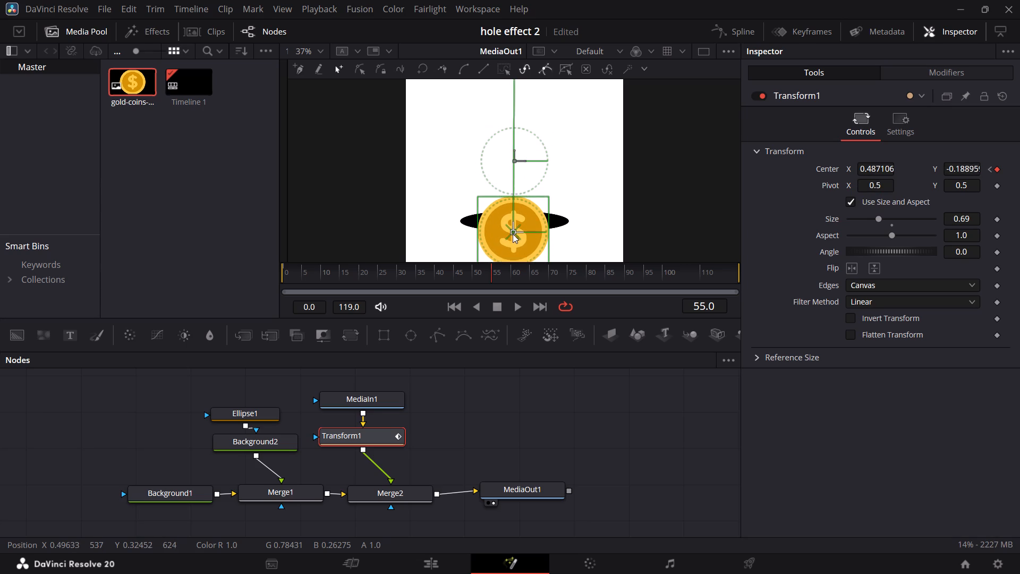
{"action": "left_click_drag", "start_coordinate": [513, 234], "coordinate": [514, 251]}
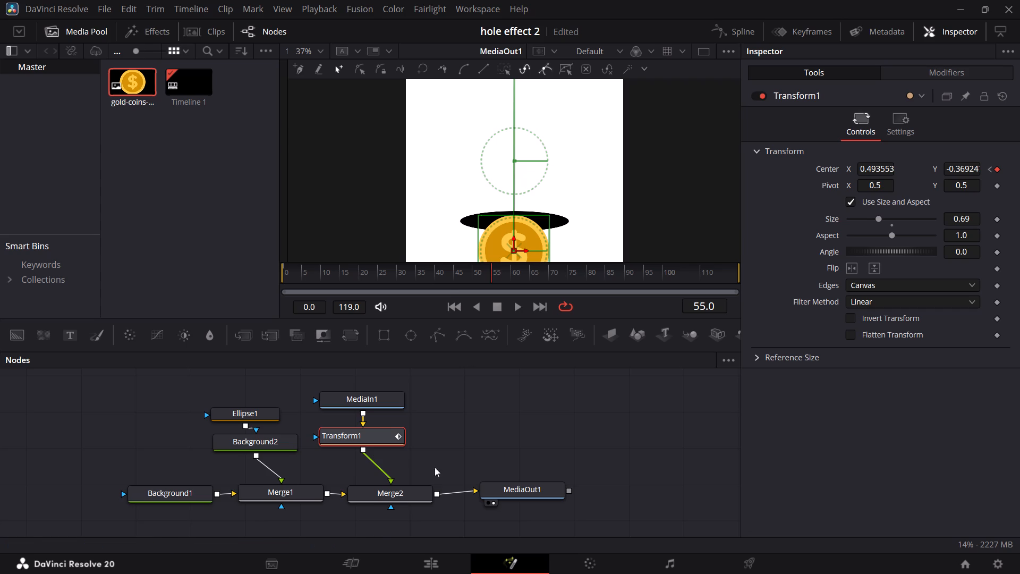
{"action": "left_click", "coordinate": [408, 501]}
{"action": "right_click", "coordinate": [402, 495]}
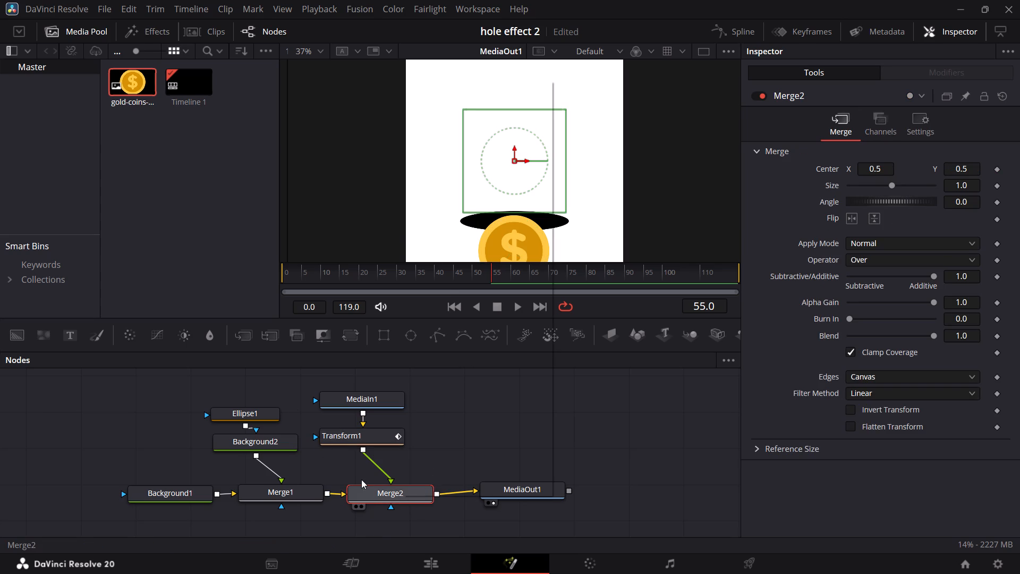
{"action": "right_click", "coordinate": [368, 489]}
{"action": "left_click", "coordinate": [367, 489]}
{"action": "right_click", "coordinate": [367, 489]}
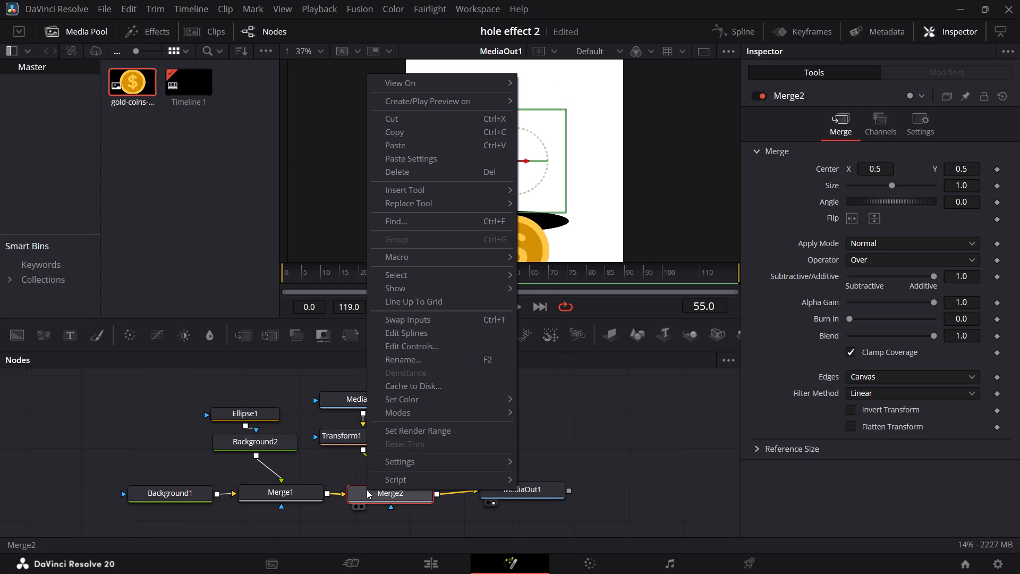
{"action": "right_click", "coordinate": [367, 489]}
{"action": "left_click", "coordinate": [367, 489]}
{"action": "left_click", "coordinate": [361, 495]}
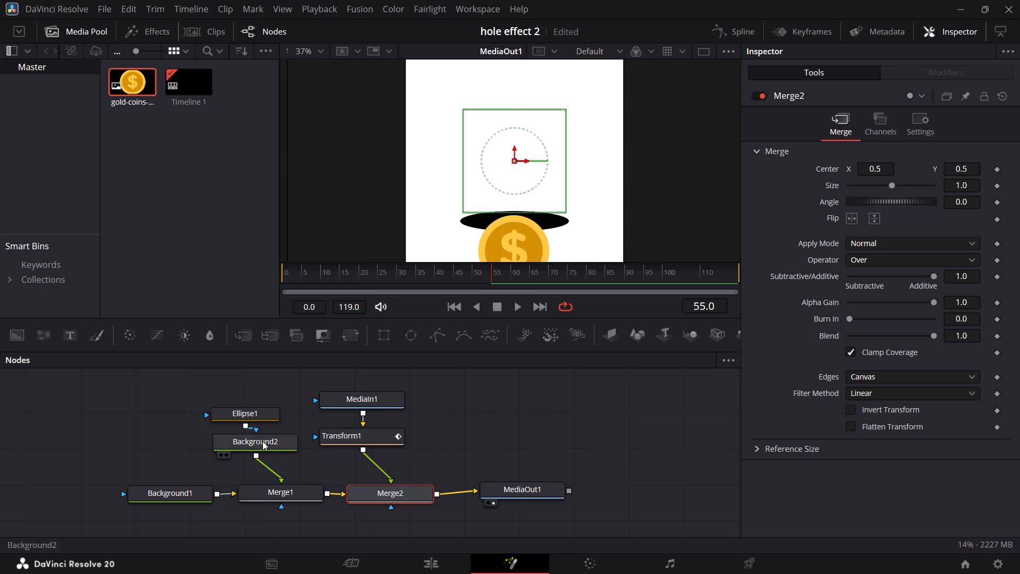
Paste a copy of the Ellipse1 node below Merge2 and connect it to Merge2's effect mask input.
{"action": "right_click", "coordinate": [265, 412]}
{"action": "left_click", "coordinate": [294, 57]}
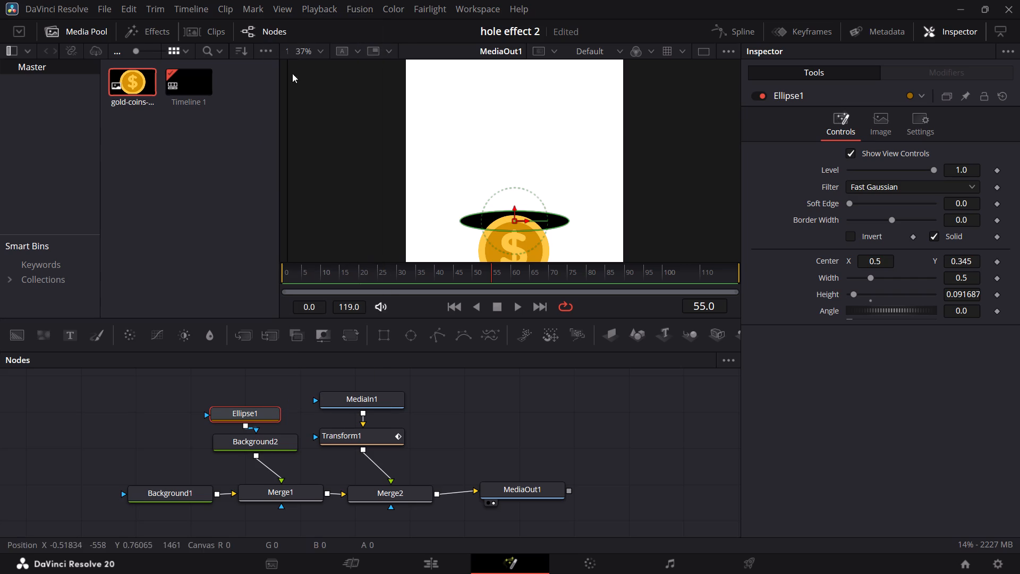
{"action": "right_click", "coordinate": [403, 521]}
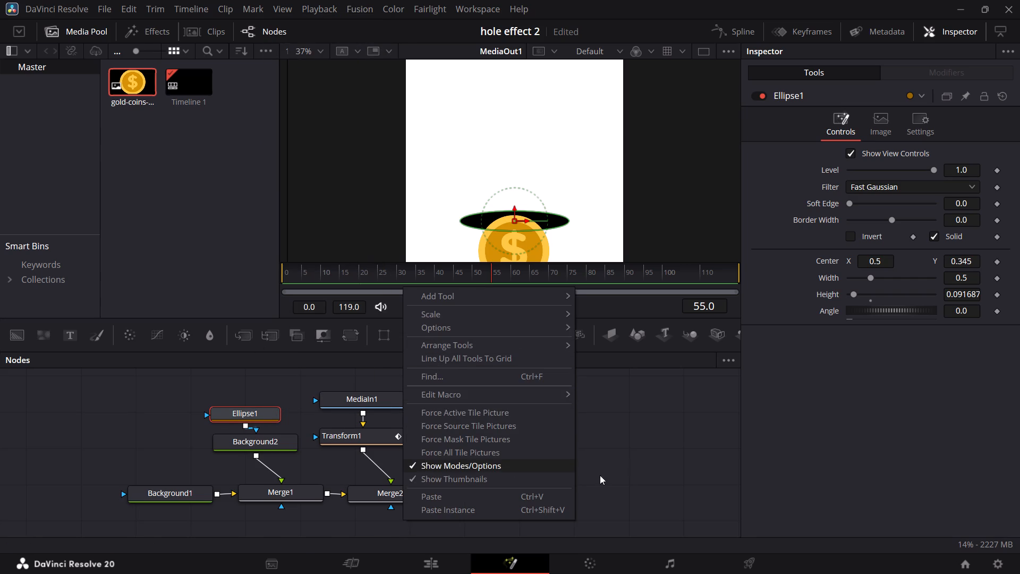
{"action": "left_click", "coordinate": [462, 496]}
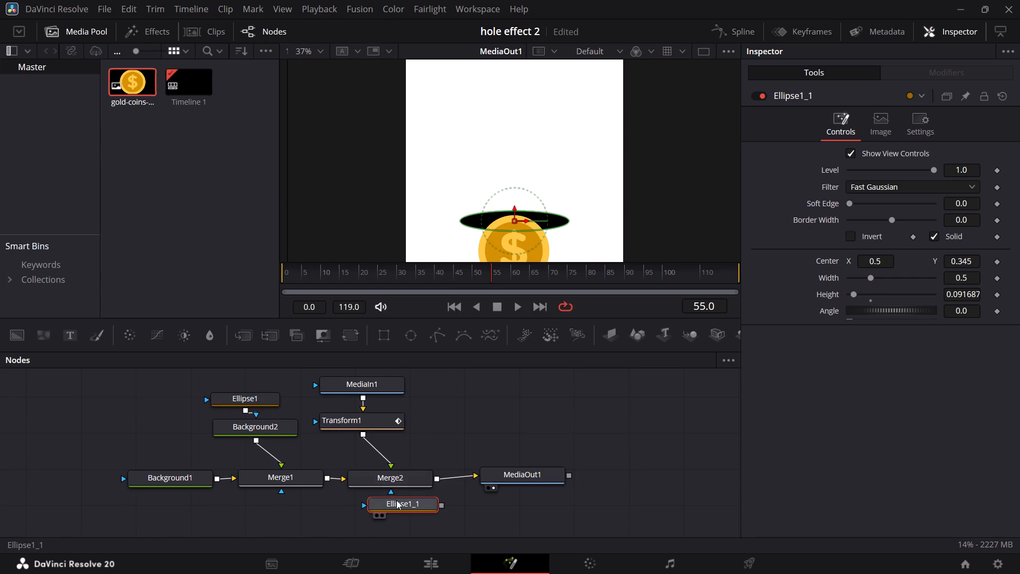
{"action": "left_click_drag", "start_coordinate": [398, 500], "coordinate": [396, 521]}
{"action": "left_click_drag", "start_coordinate": [441, 525], "coordinate": [389, 491]}
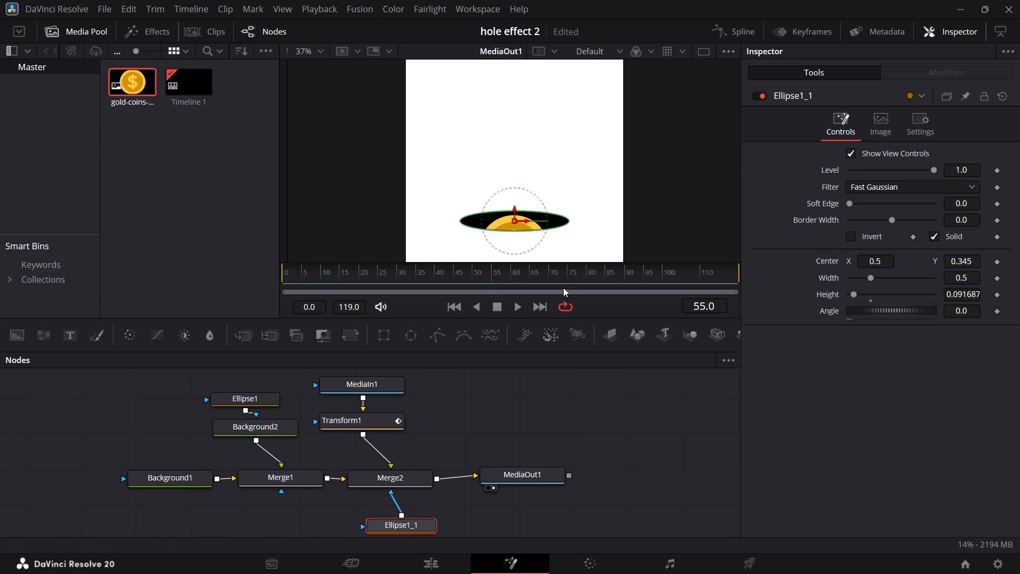
Add a Rectangle mask between Ellipse1_1 and Merge2 and move it up to a Center Y of about 0.59.
{"action": "right_click", "coordinate": [500, 383]}
{"action": "scroll", "coordinate": [500, 383], "scroll_direction": "down", "scroll_amount": 1}
{"action": "scroll", "coordinate": [500, 383], "scroll_direction": "up", "scroll_amount": 1}
{"action": "scroll", "coordinate": [500, 383], "scroll_direction": "down", "scroll_amount": 1}
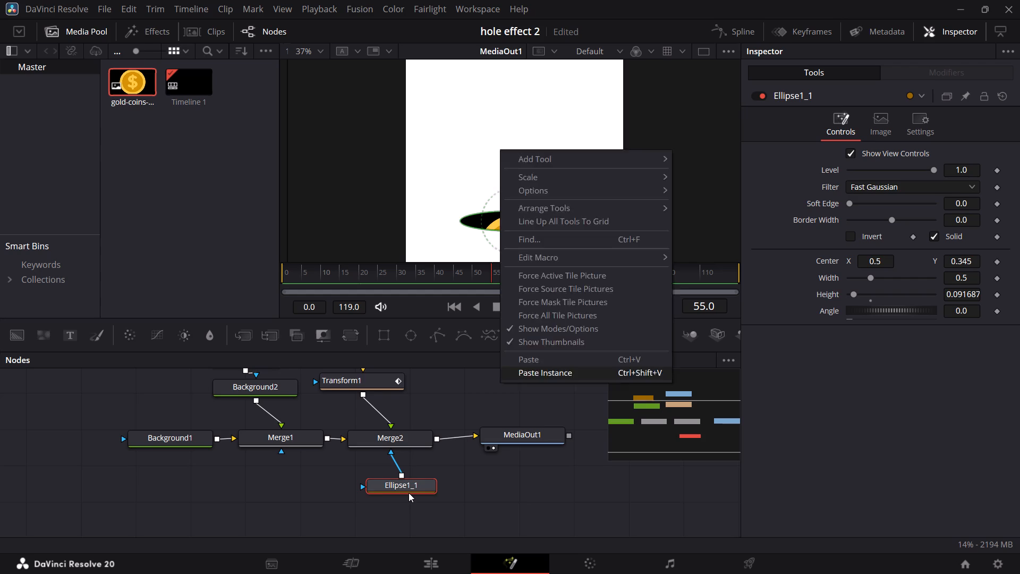
{"action": "left_click", "coordinate": [409, 493]}
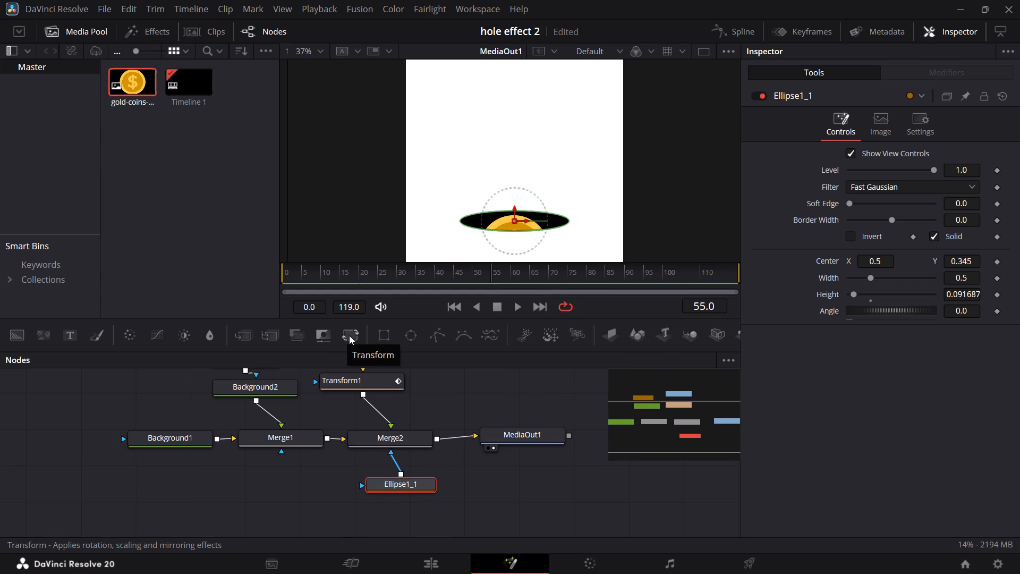
{"action": "left_click", "coordinate": [386, 333]}
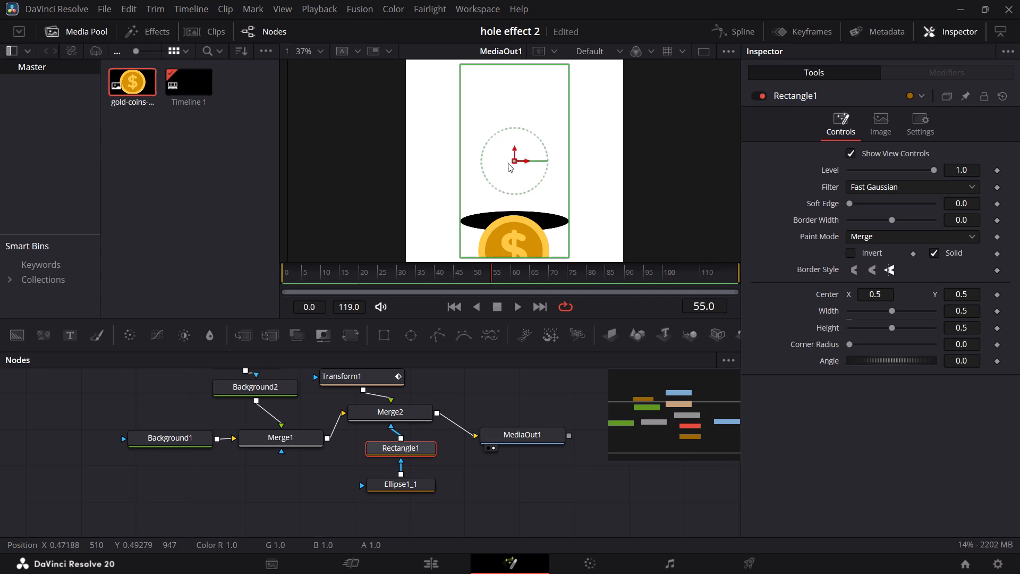
{"action": "left_click_drag", "start_coordinate": [513, 159], "coordinate": [513, 124]}
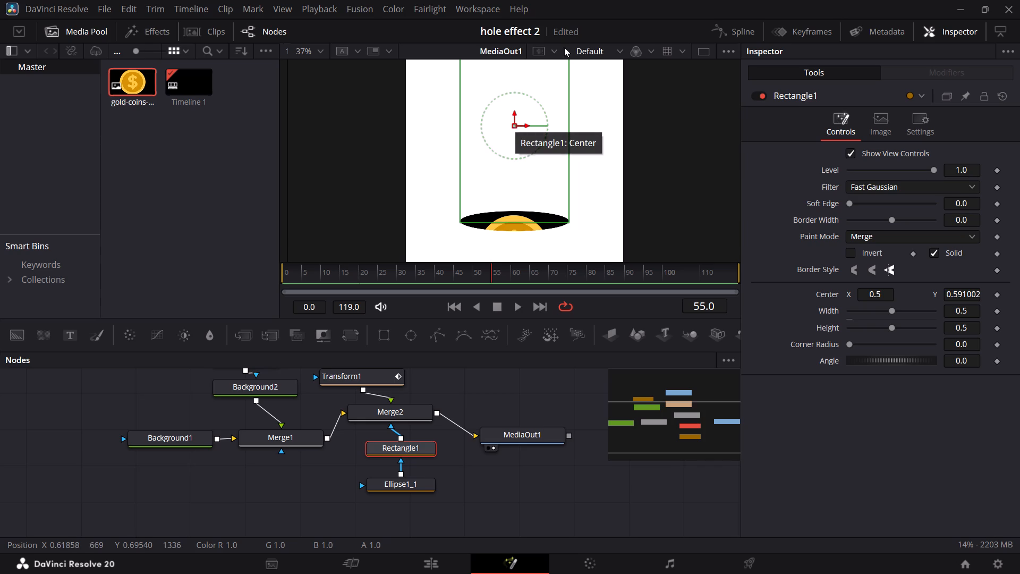
Display Transform1's Displacement curve in the Spline editor and enlarge the graph to show both keyframes.
{"action": "left_click", "coordinate": [722, 28]}
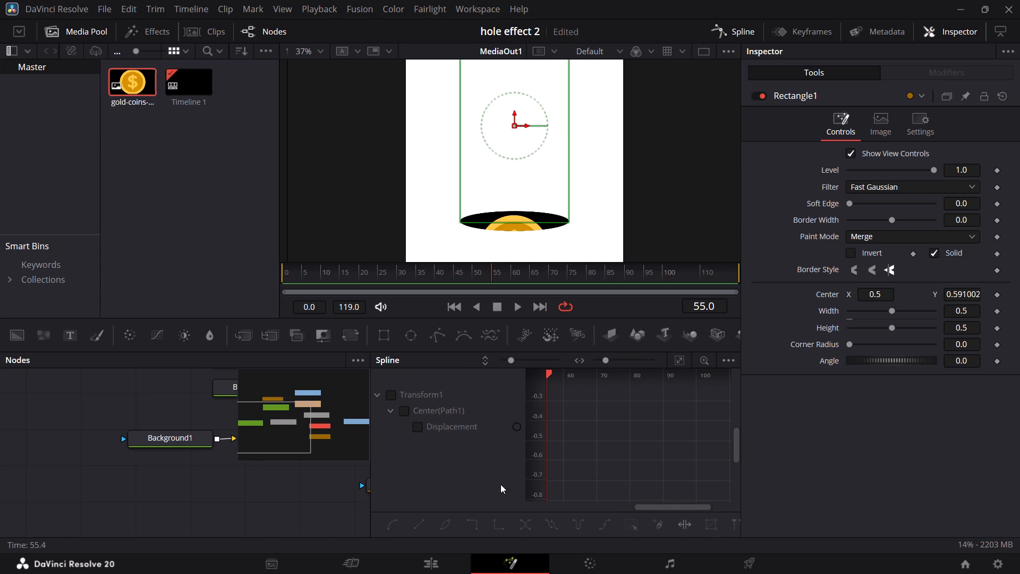
{"action": "left_click", "coordinate": [387, 390]}
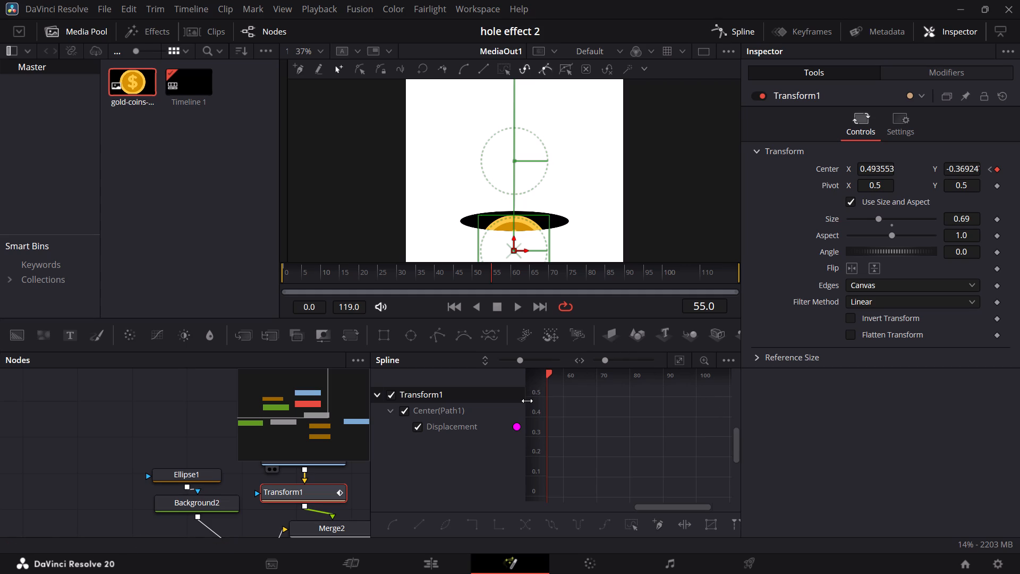
{"action": "left_click_drag", "start_coordinate": [527, 401], "coordinate": [188, 410]}
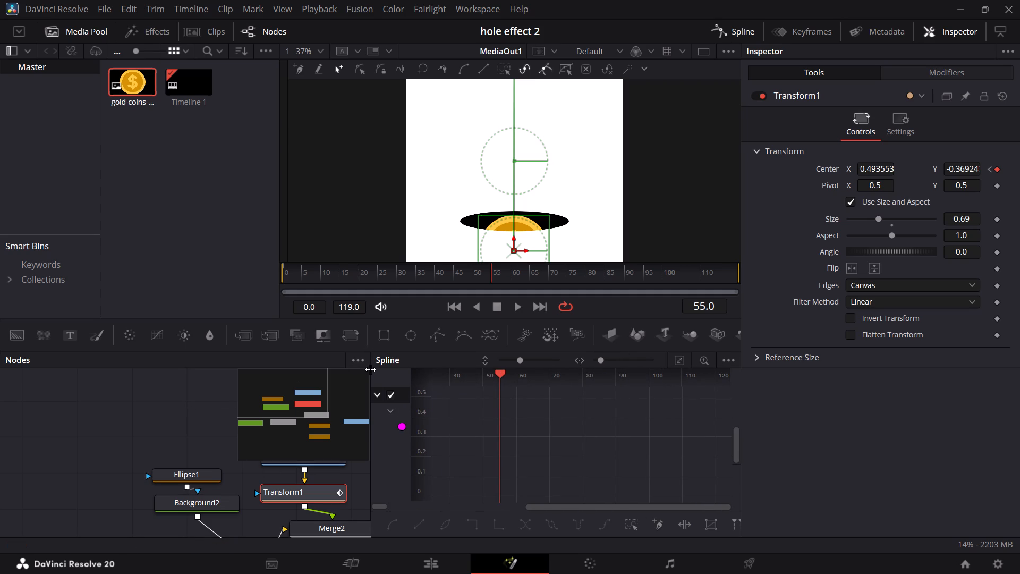
{"action": "left_click_drag", "start_coordinate": [370, 371], "coordinate": [34, 382]}
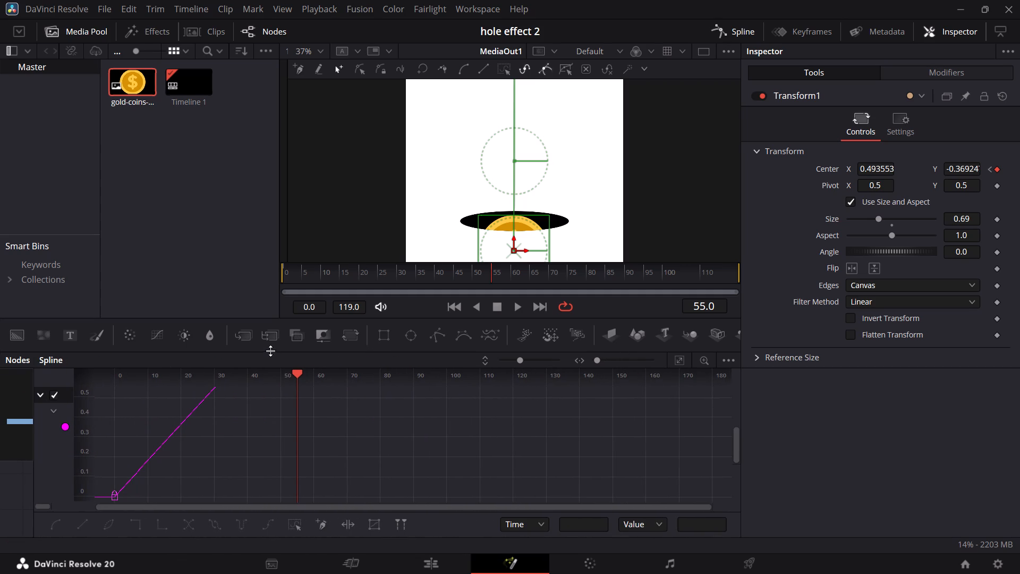
{"action": "left_click_drag", "start_coordinate": [270, 353], "coordinate": [266, 155]}
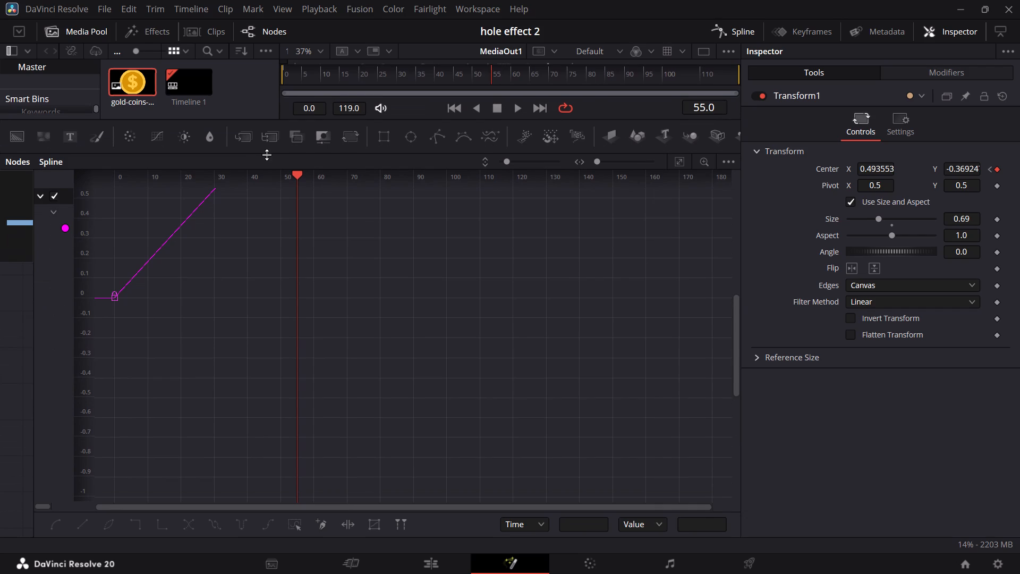
{"action": "left_click", "coordinate": [957, 7]}
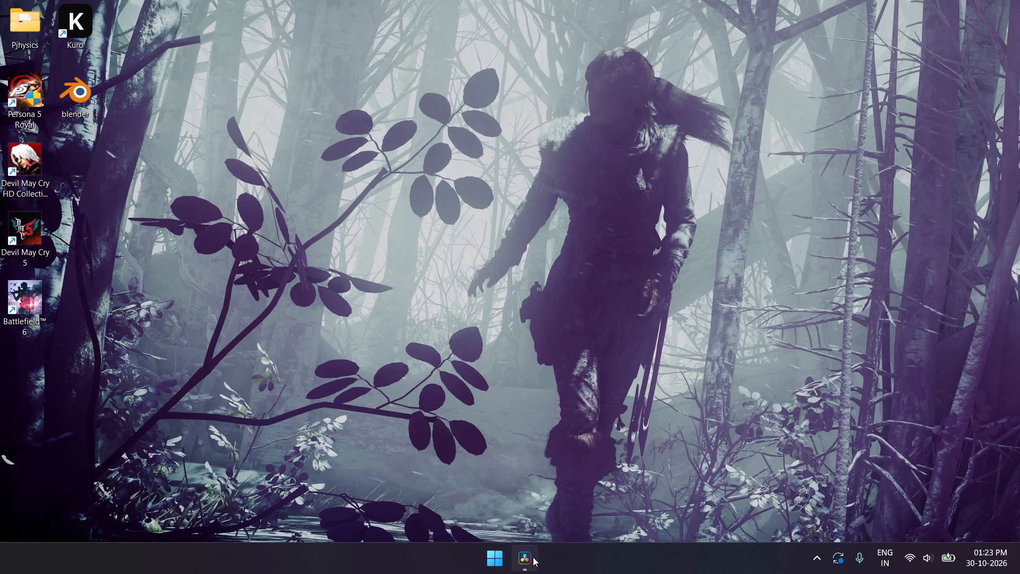
{"action": "left_click", "coordinate": [533, 557]}
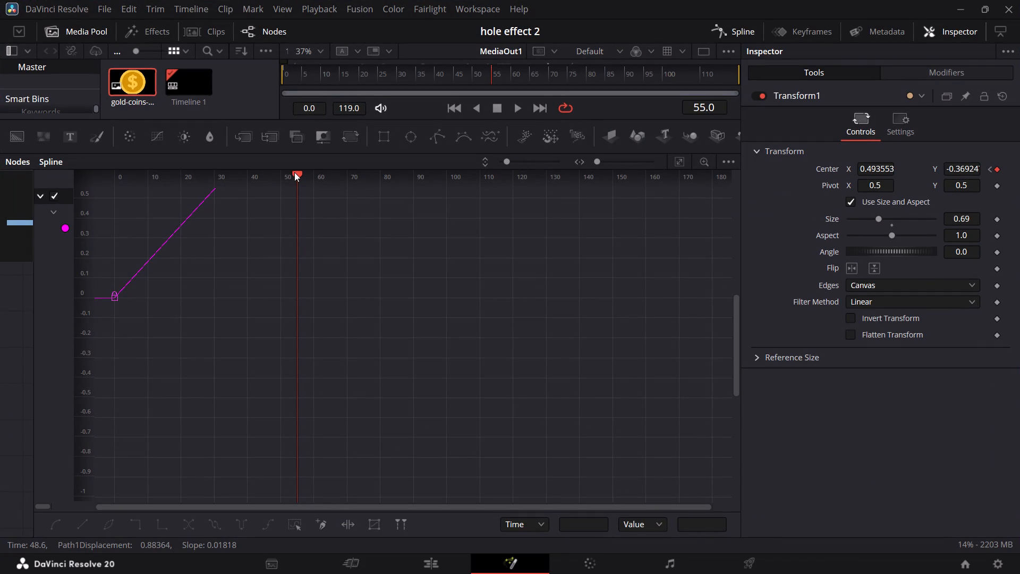
{"action": "scroll", "coordinate": [610, 279], "scroll_direction": "up", "scroll_amount": 7}
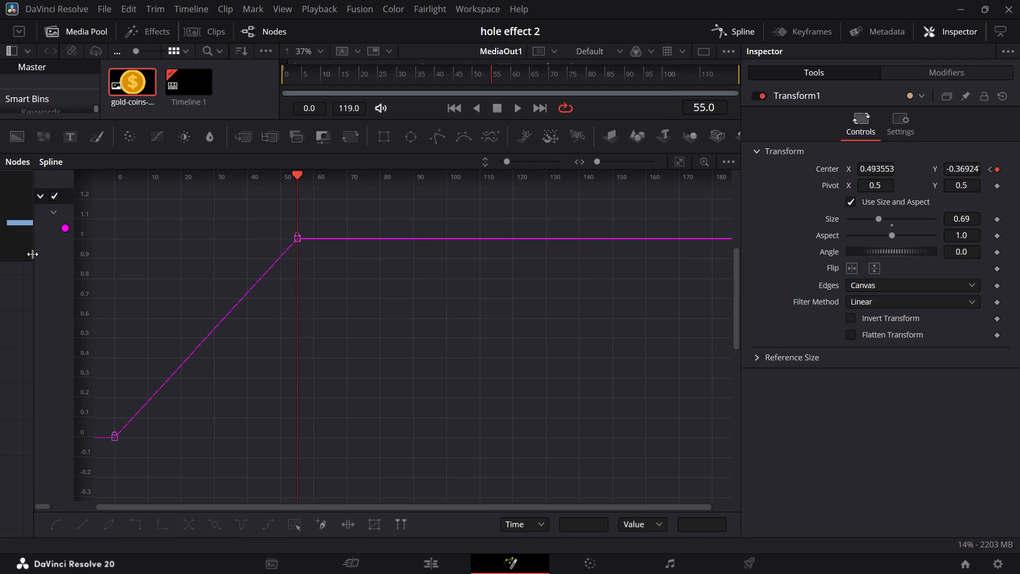
Smooth Transform1's Displacement curve so the coin's movement eases in and out between its keyframes.
{"action": "left_click_drag", "start_coordinate": [32, 256], "coordinate": [578, 284]}
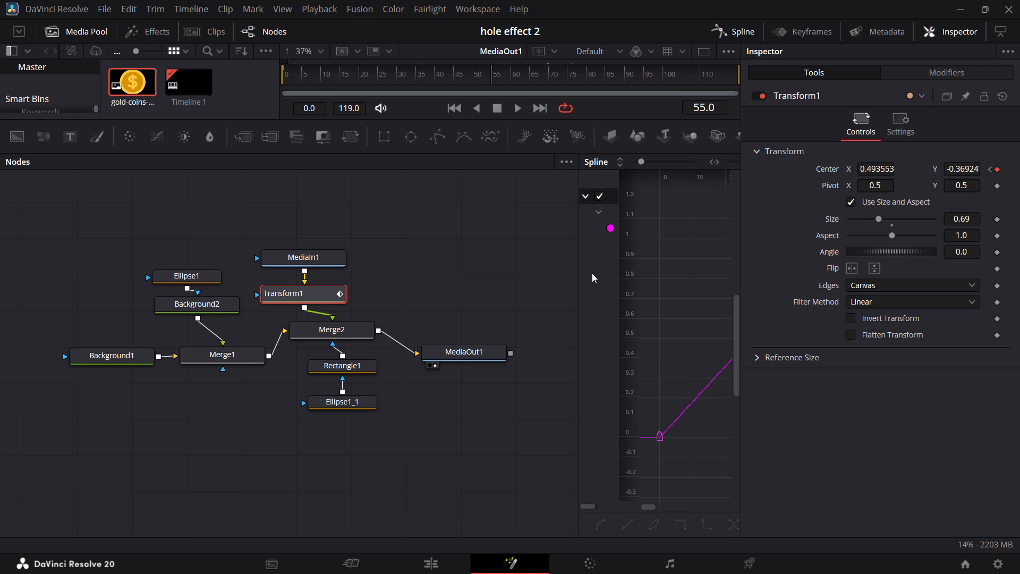
{"action": "key", "text": "f"}
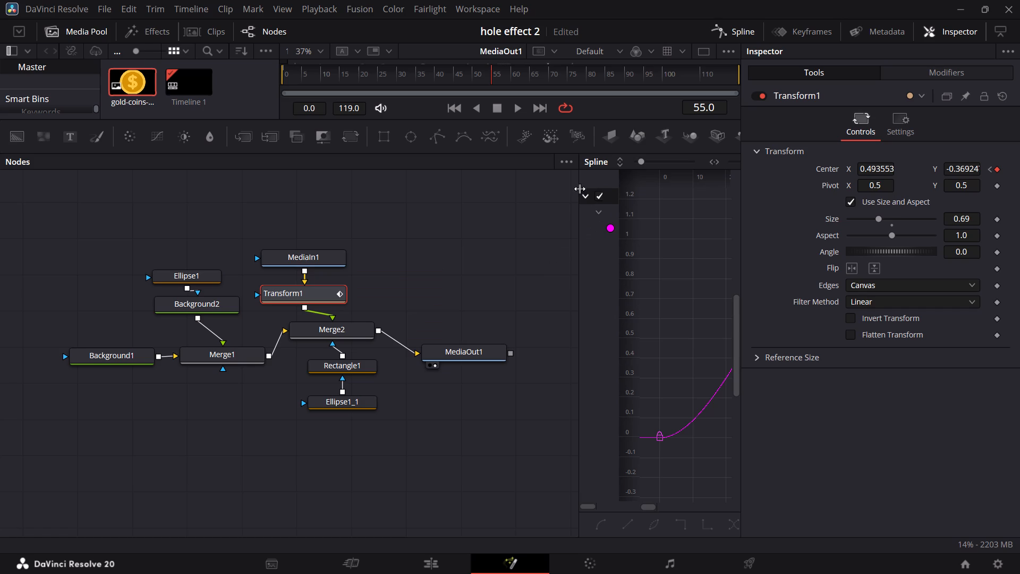
{"action": "left_click_drag", "start_coordinate": [577, 217], "coordinate": [211, 240]}
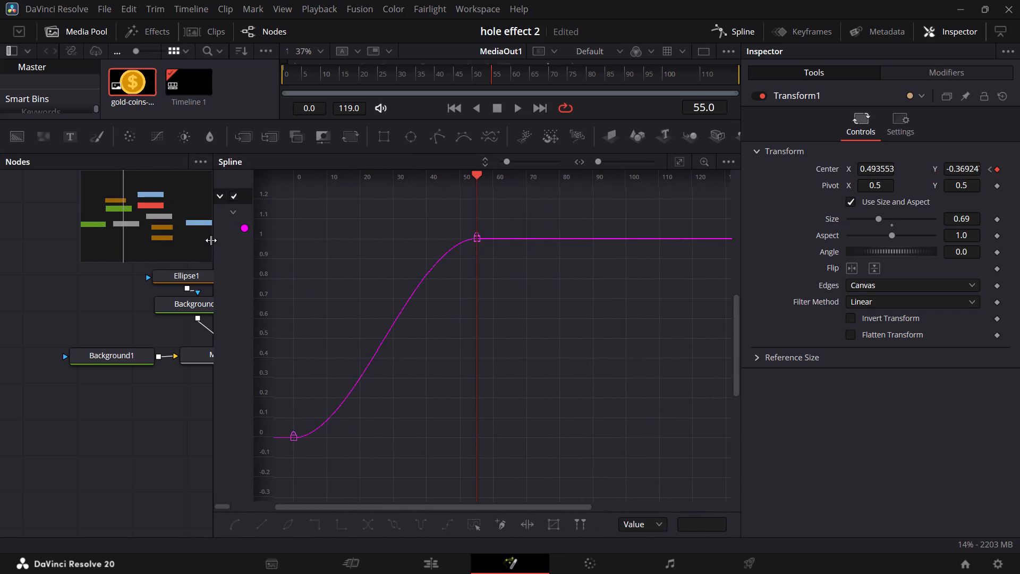
{"action": "left_click_drag", "start_coordinate": [211, 240], "coordinate": [583, 253]}
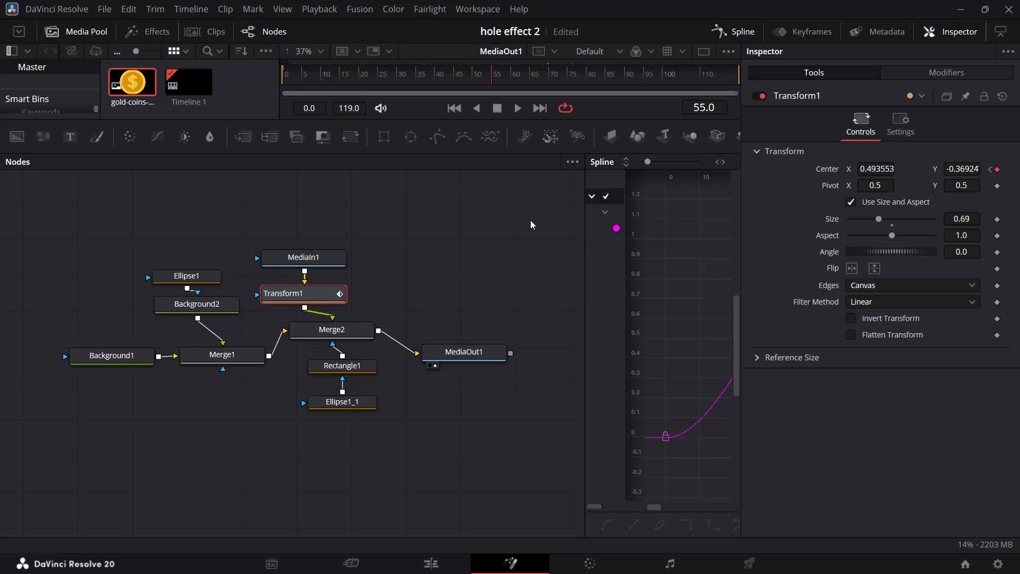
Move the MediaIn1 node away from Transform1 and merge its output over Merge2's output with a new Merge node.
{"action": "left_click_drag", "start_coordinate": [322, 257], "coordinate": [448, 223]}
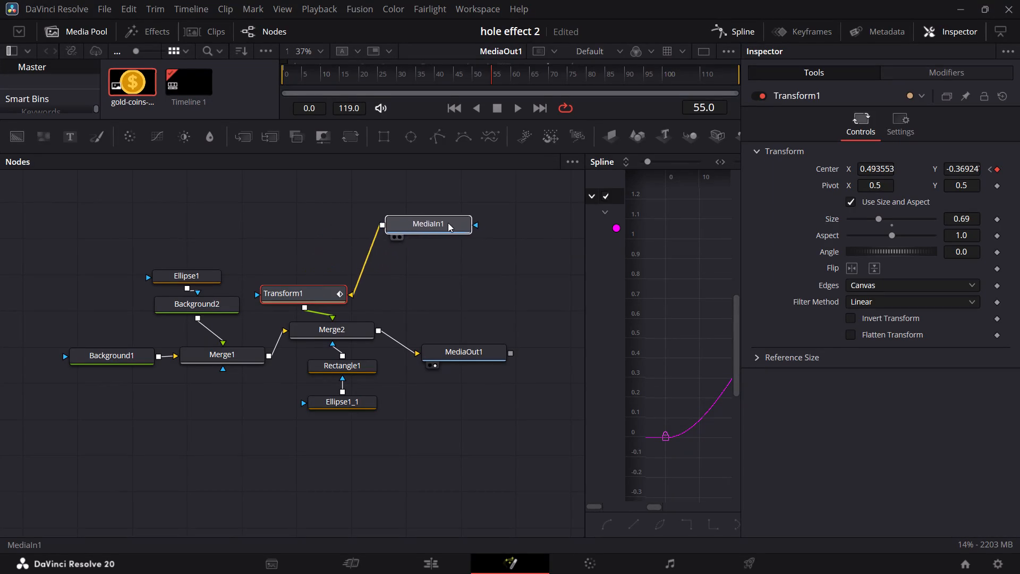
{"action": "left_click_drag", "start_coordinate": [448, 223], "coordinate": [479, 212]}
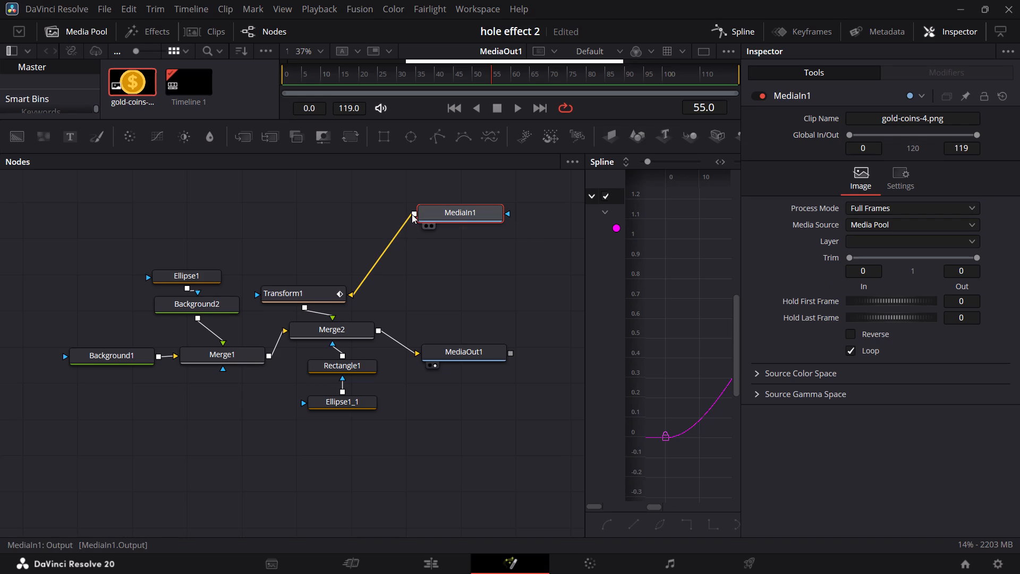
{"action": "left_click_drag", "start_coordinate": [415, 213], "coordinate": [376, 333]}
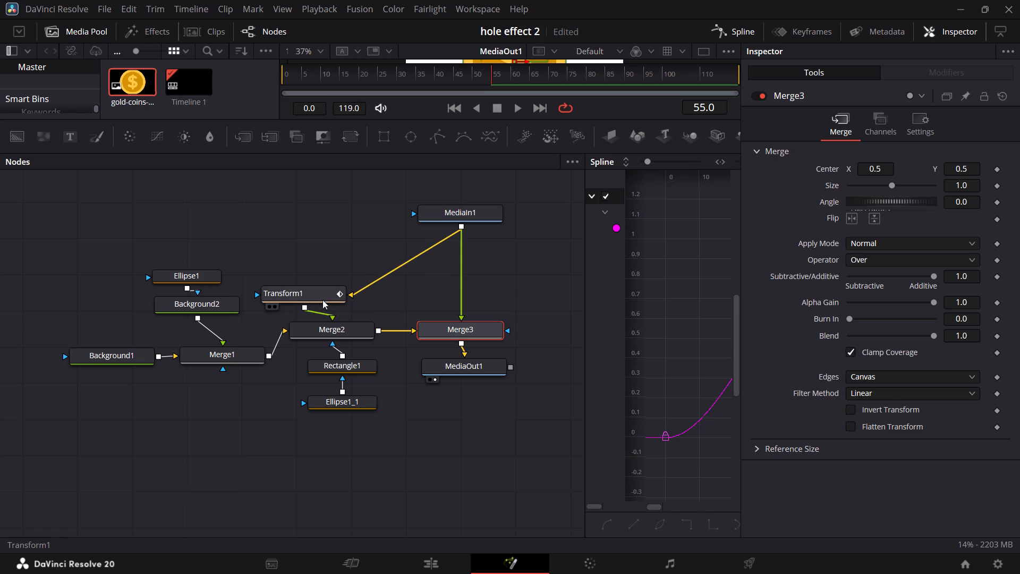
Copy the Transform1 node and paste three duplicates of it into the empty area beside Merge3.
{"action": "right_click", "coordinate": [295, 297]}
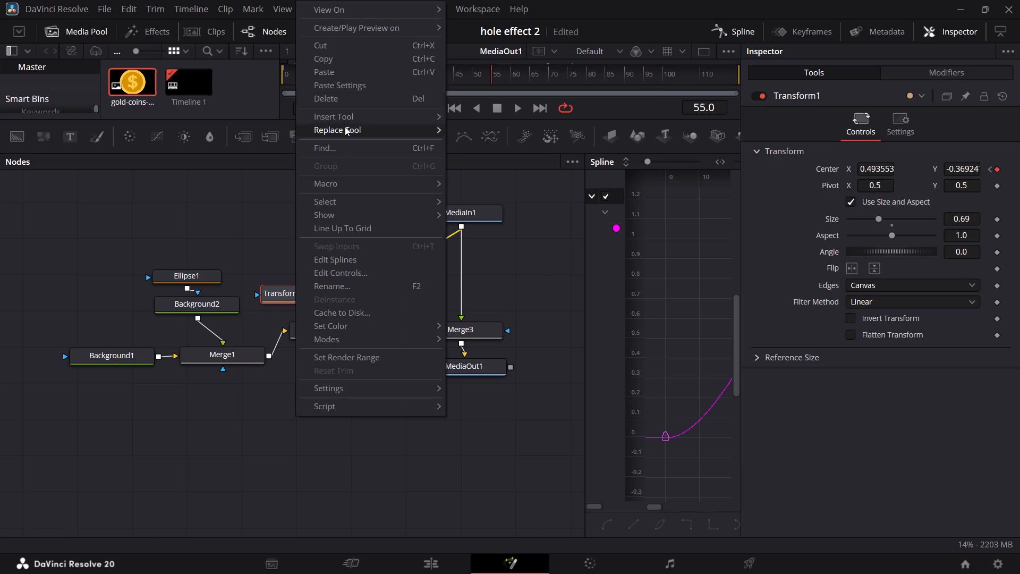
{"action": "left_click", "coordinate": [348, 61]}
{"action": "right_click", "coordinate": [535, 270]}
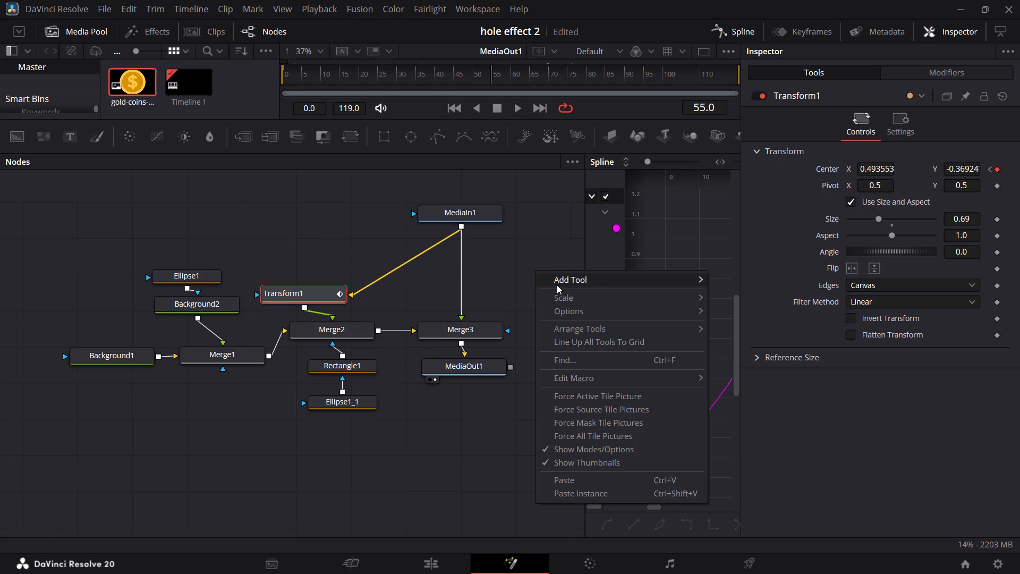
{"action": "left_click", "coordinate": [575, 482]}
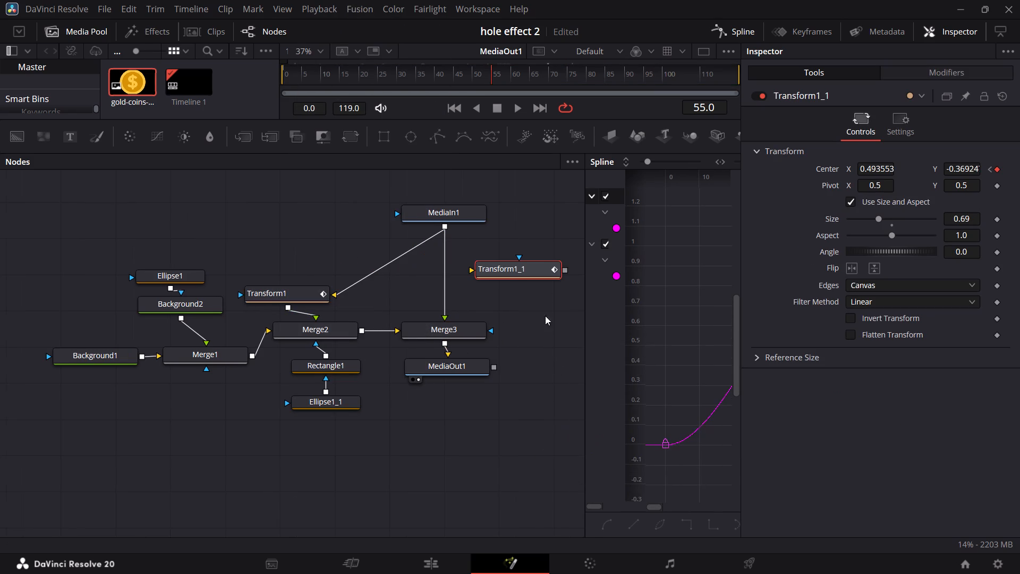
{"action": "right_click", "coordinate": [555, 294]}
{"action": "left_click", "coordinate": [598, 502]}
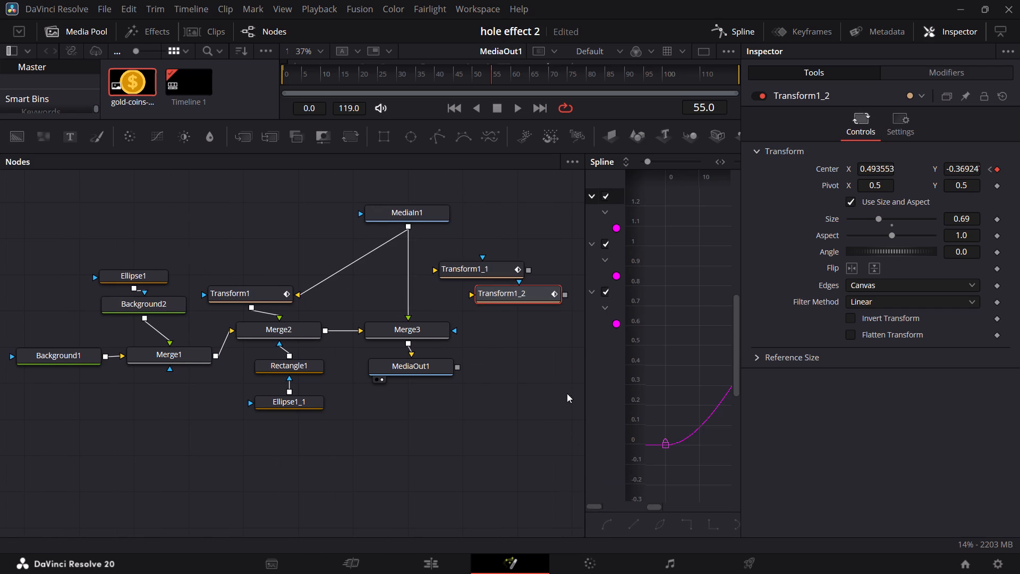
{"action": "right_click", "coordinate": [531, 349]}
{"action": "left_click", "coordinate": [562, 322]}
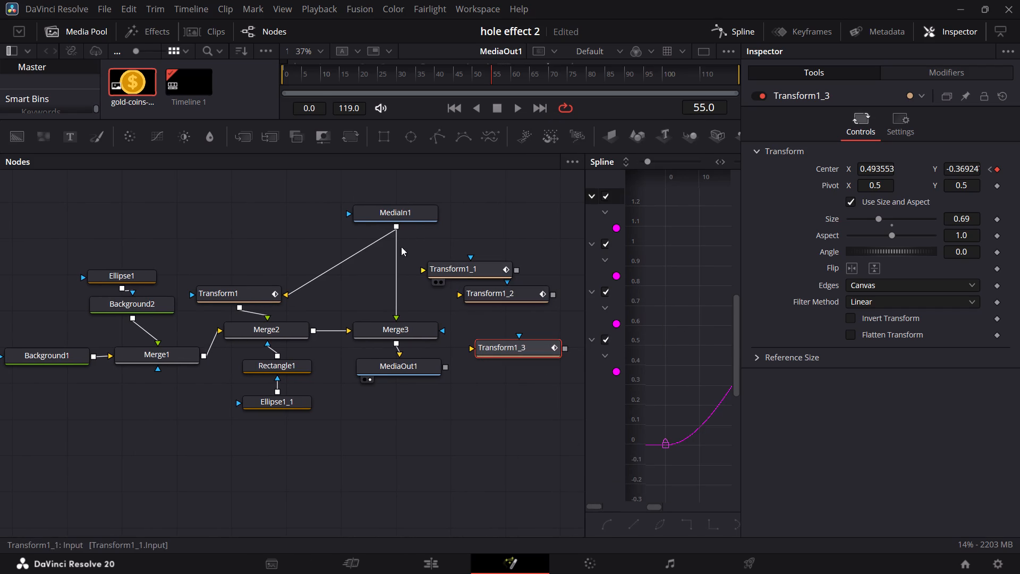
Place Transform1_1 beside the MediaIn1-to-Merge3 connection and move MediaOut1 further down, away from Merge3.
{"action": "left_click_drag", "start_coordinate": [474, 269], "coordinate": [434, 278]}
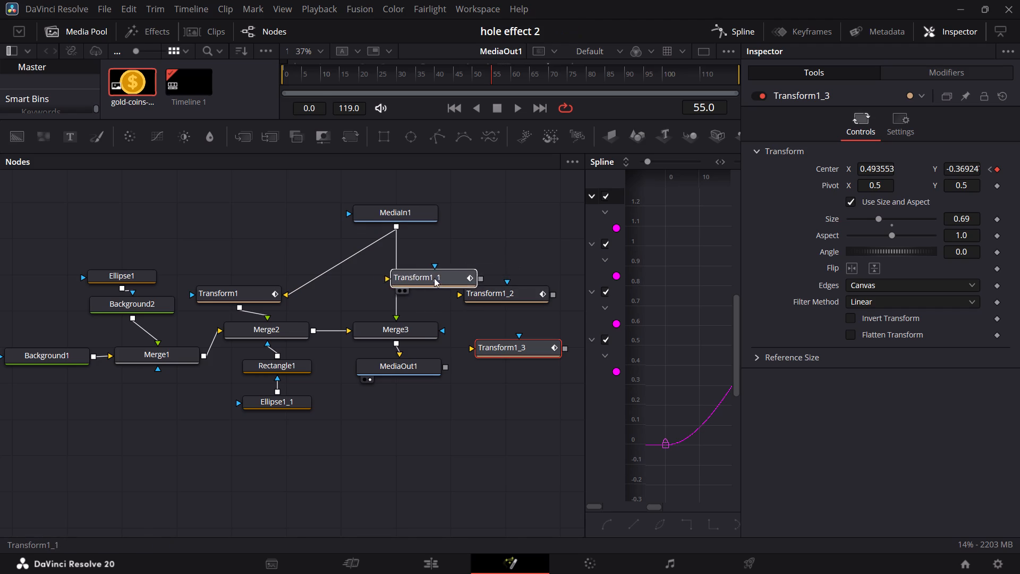
{"action": "left_click_drag", "start_coordinate": [434, 278], "coordinate": [398, 272]}
{"action": "left_click_drag", "start_coordinate": [401, 272], "coordinate": [476, 261]}
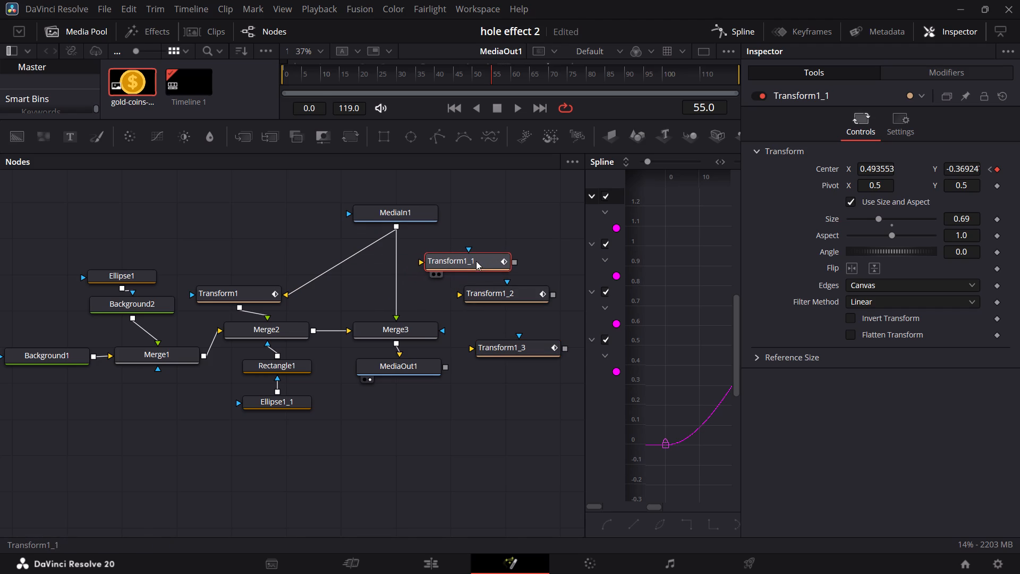
{"action": "left_click_drag", "start_coordinate": [476, 261], "coordinate": [483, 259]}
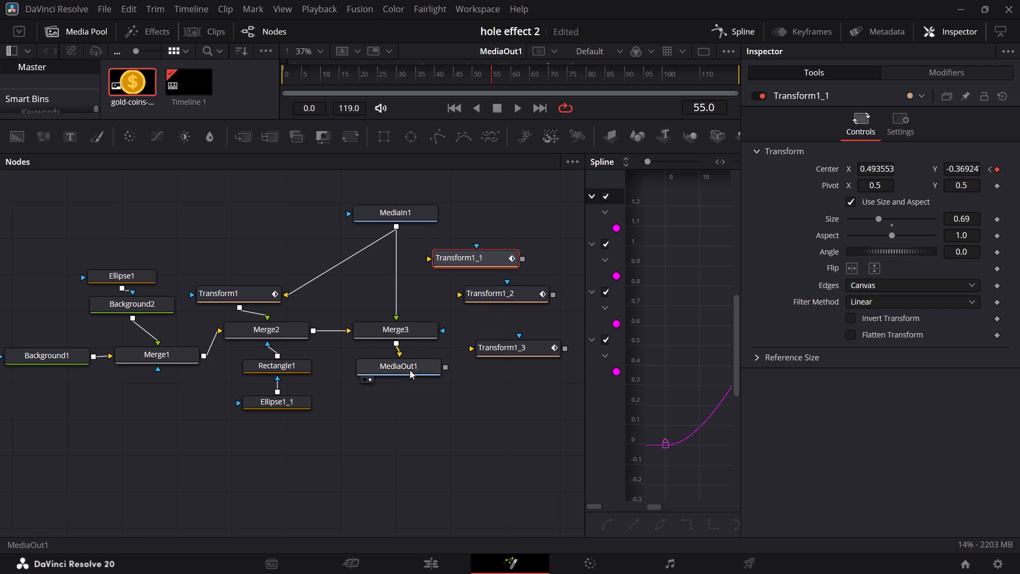
{"action": "left_click_drag", "start_coordinate": [412, 365], "coordinate": [502, 405]}
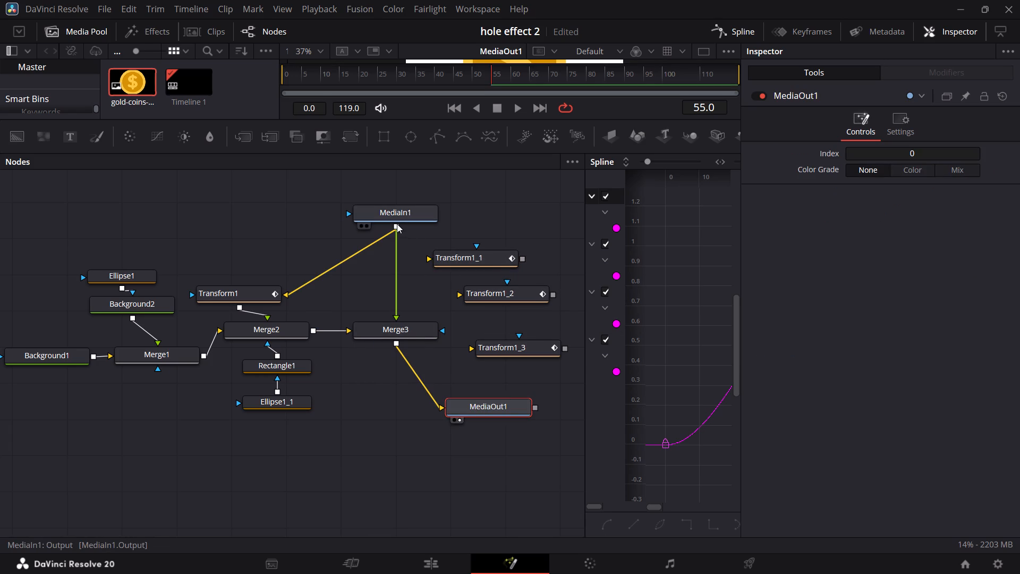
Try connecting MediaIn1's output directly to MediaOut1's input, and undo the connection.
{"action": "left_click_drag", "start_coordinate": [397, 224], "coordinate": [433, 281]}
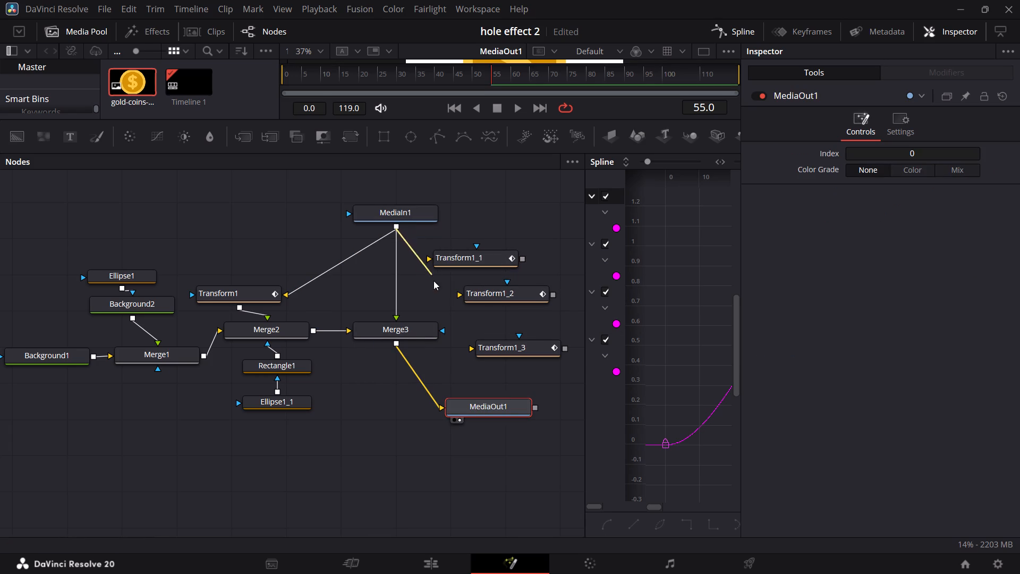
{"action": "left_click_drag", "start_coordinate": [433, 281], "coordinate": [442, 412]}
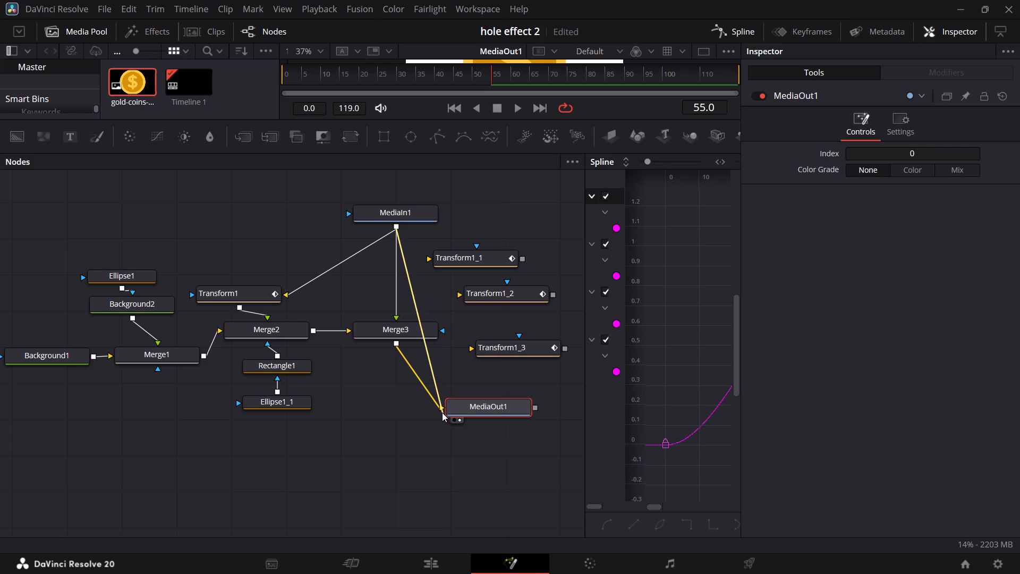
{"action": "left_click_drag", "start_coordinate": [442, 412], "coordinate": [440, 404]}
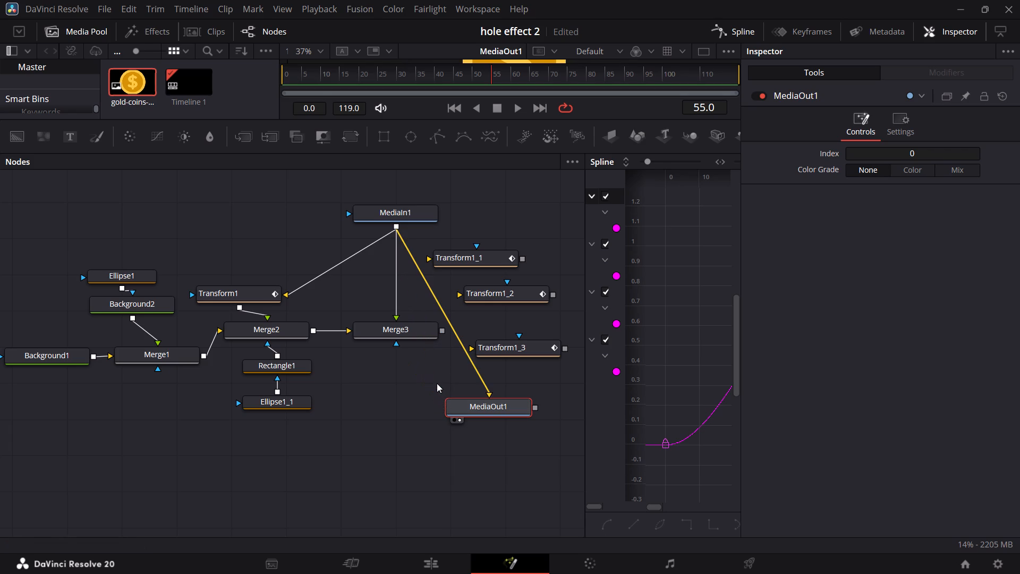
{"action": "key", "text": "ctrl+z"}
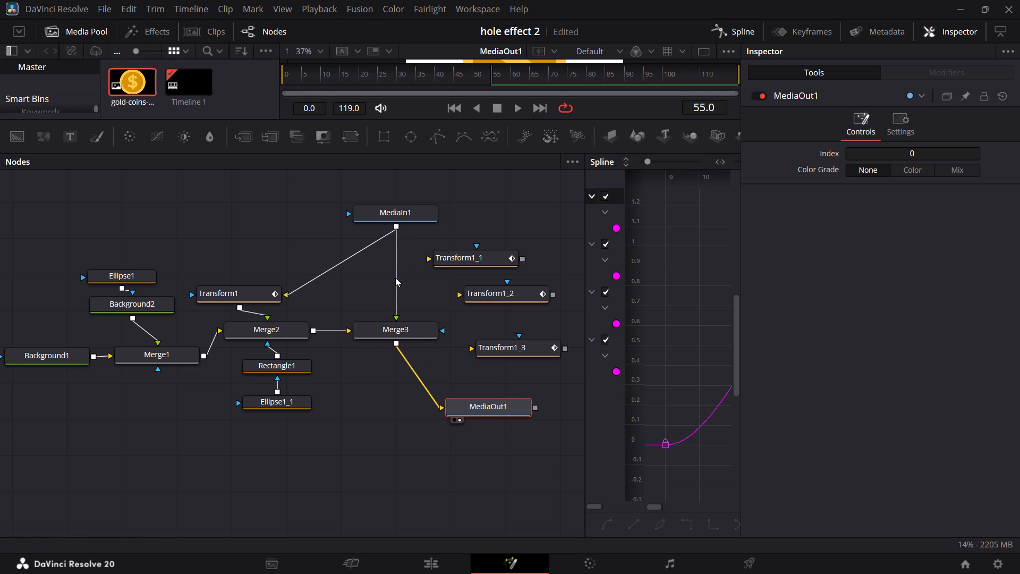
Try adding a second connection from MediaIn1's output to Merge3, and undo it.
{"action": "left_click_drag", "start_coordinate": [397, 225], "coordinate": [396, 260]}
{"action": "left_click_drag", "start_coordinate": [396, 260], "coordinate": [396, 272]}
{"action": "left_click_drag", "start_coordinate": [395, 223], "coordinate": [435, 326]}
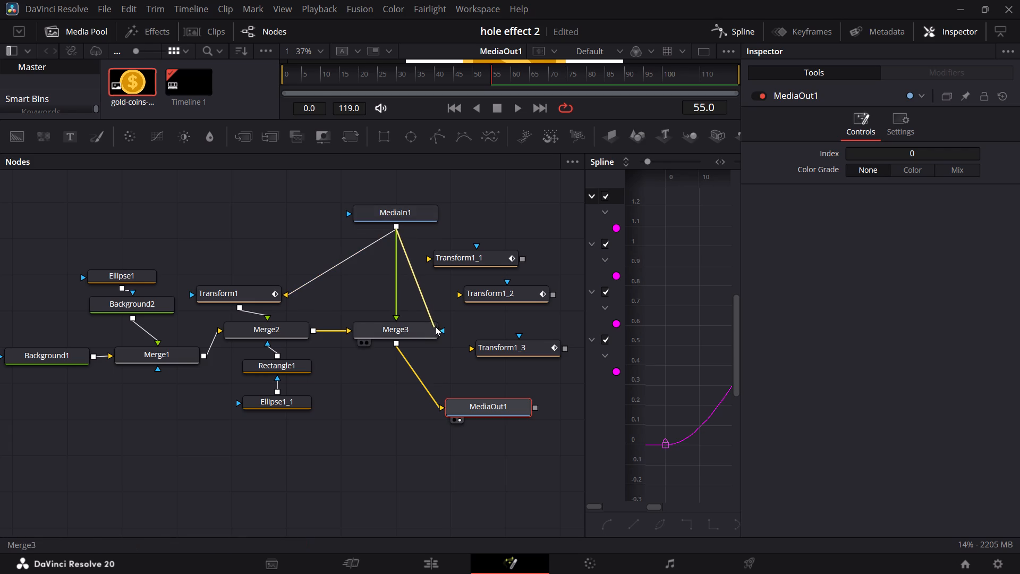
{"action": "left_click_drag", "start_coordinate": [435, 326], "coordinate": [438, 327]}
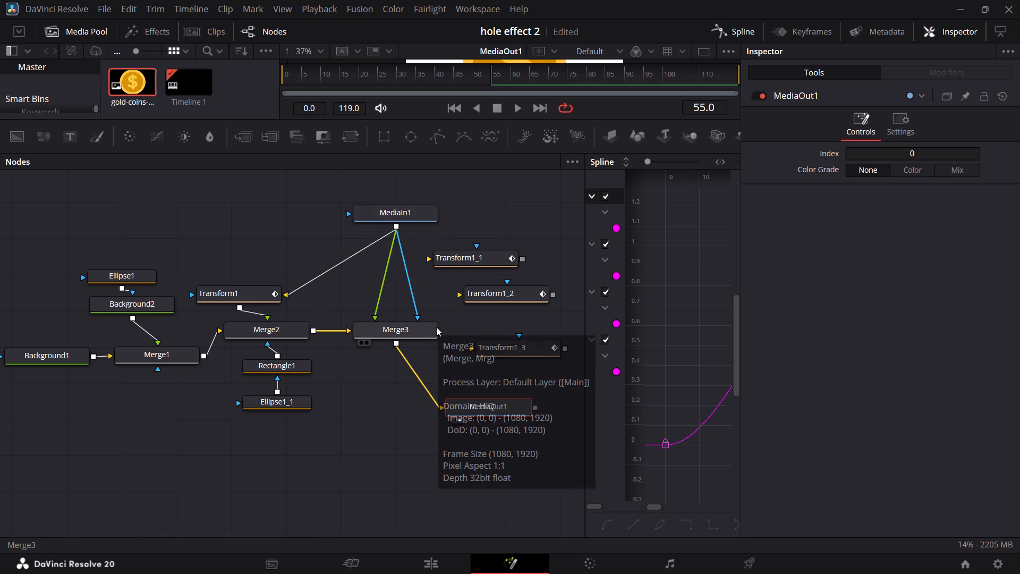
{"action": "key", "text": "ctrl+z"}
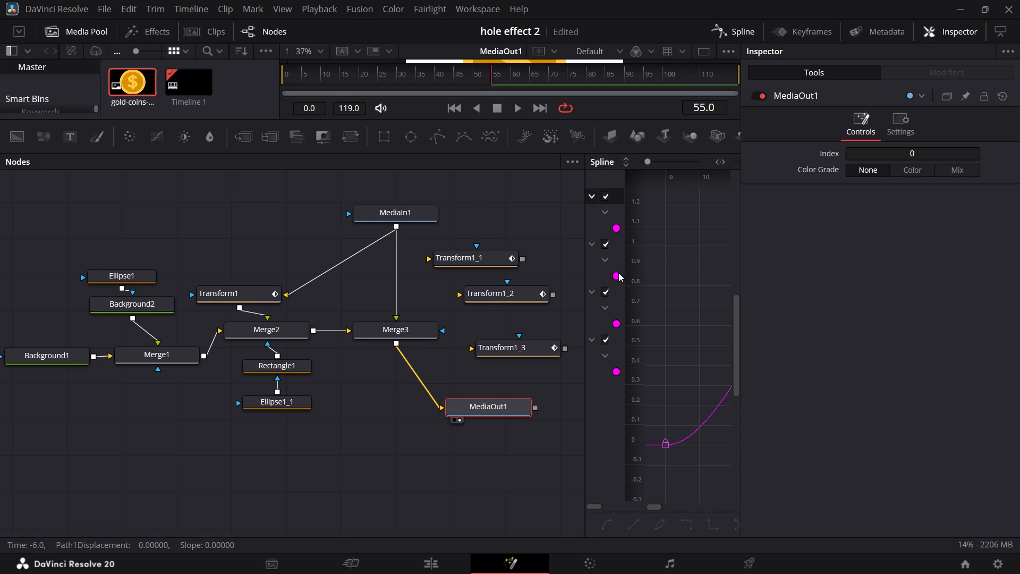
Widen the node graph area by narrowing the Spline editor, and move Transform1_2 up and away from Transform1_3.
{"action": "left_click_drag", "start_coordinate": [586, 280], "coordinate": [630, 280]}
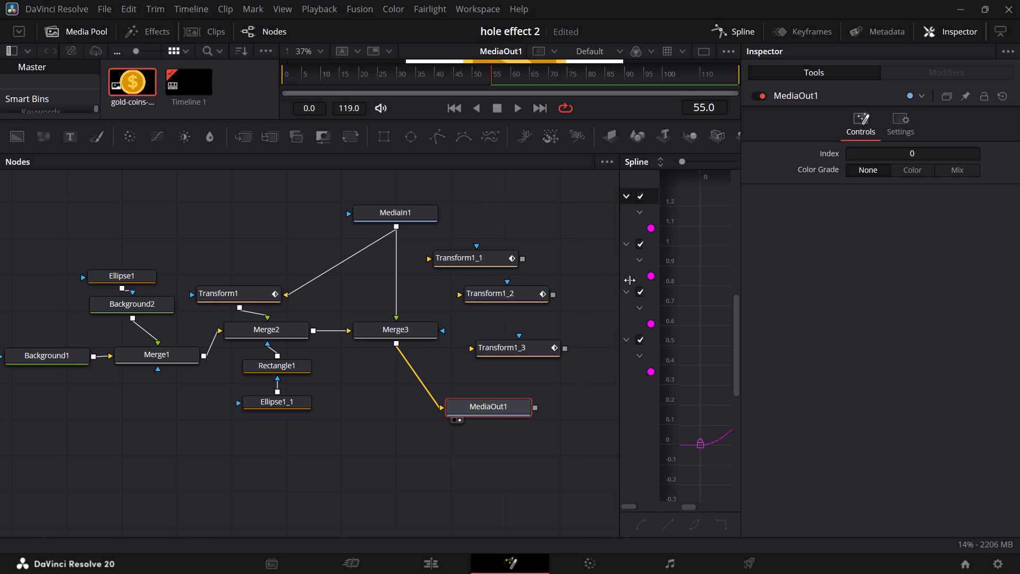
{"action": "left_click_drag", "start_coordinate": [630, 280], "coordinate": [666, 280]}
{"action": "left_click_drag", "start_coordinate": [490, 286], "coordinate": [538, 265]}
{"action": "left_click_drag", "start_coordinate": [469, 249], "coordinate": [480, 241]}
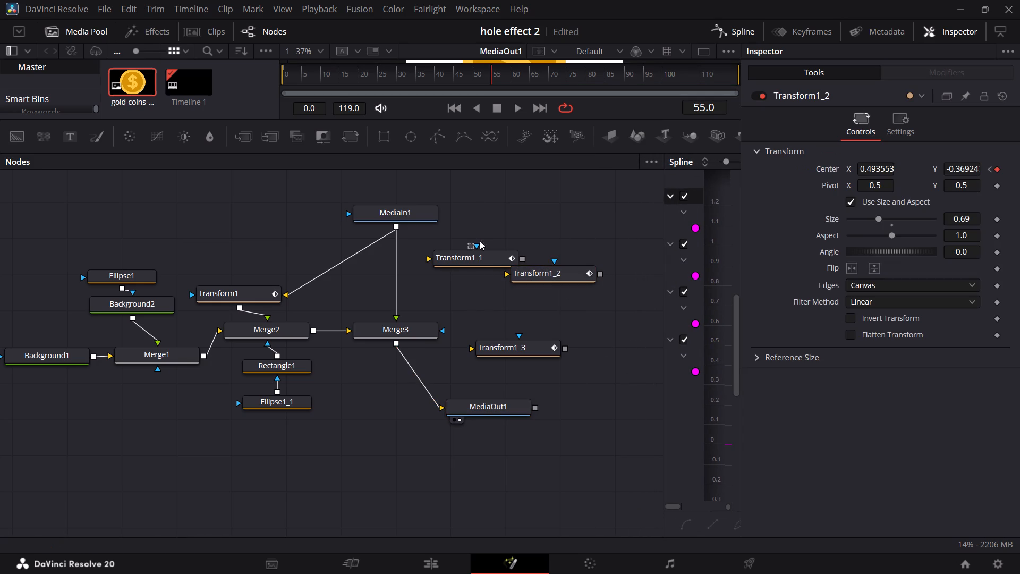
{"action": "left_click_drag", "start_coordinate": [480, 241], "coordinate": [498, 229]}
Merge MediaIn1's output onto Merge2's output two more times, adding two new Merge nodes between Merge2 and Merge3.
{"action": "left_click_drag", "start_coordinate": [395, 226], "coordinate": [387, 247]}
{"action": "left_click_drag", "start_coordinate": [387, 247], "coordinate": [308, 331]}
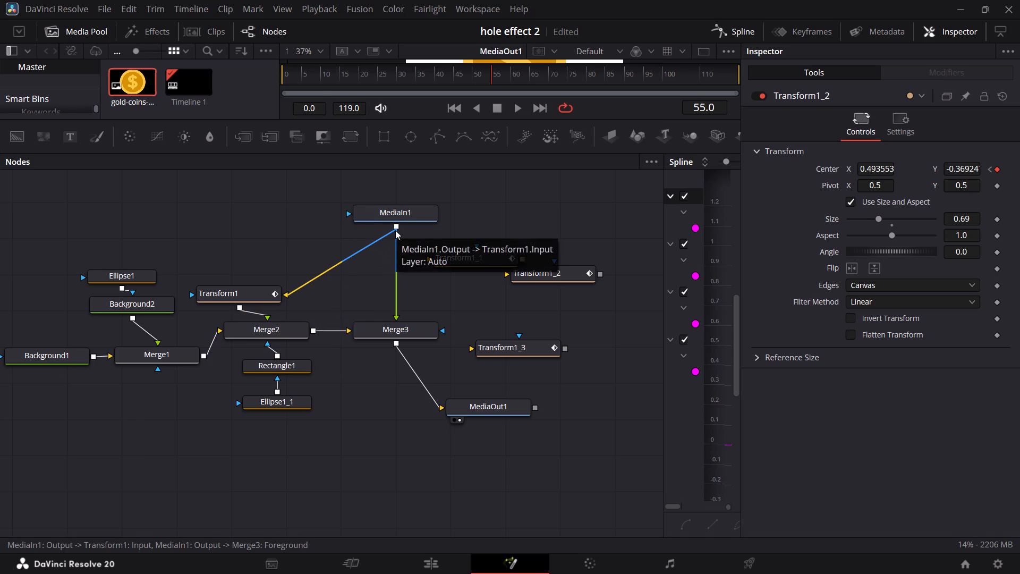
{"action": "left_click_drag", "start_coordinate": [396, 226], "coordinate": [311, 328]}
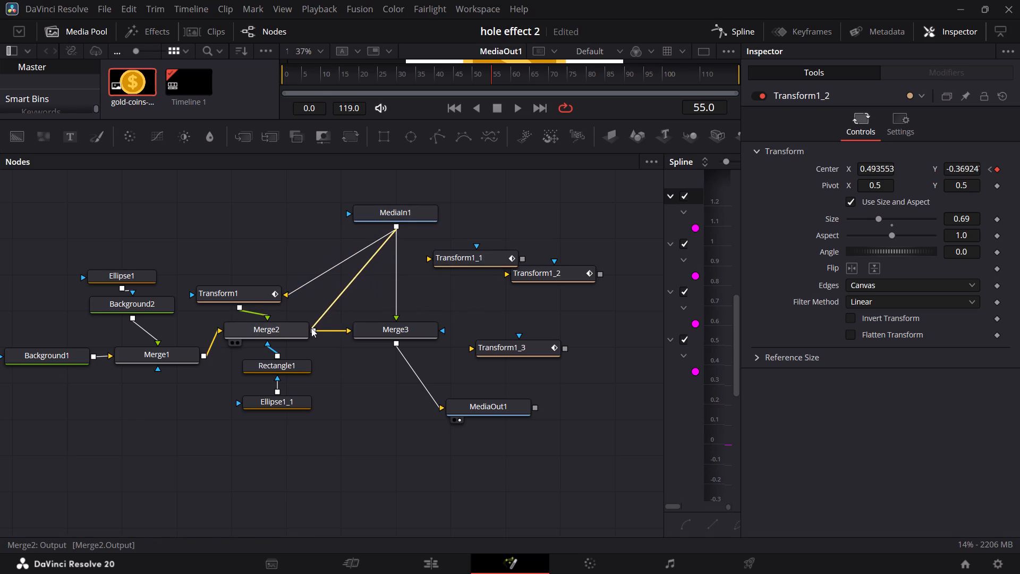
{"action": "left_click_drag", "start_coordinate": [311, 328], "coordinate": [311, 328]}
{"action": "left_click_drag", "start_coordinate": [394, 229], "coordinate": [388, 236]}
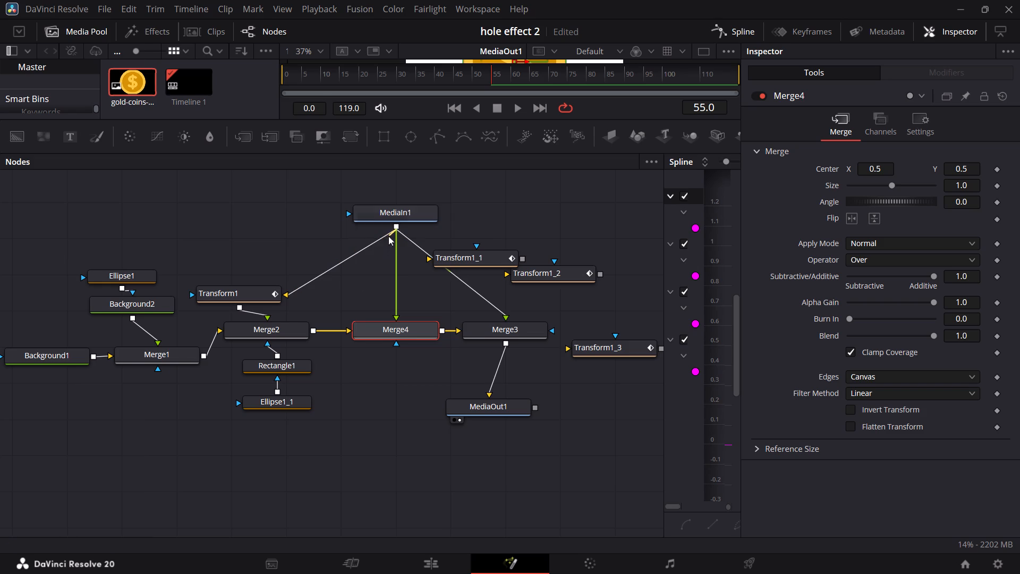
{"action": "left_click_drag", "start_coordinate": [388, 236], "coordinate": [311, 331]}
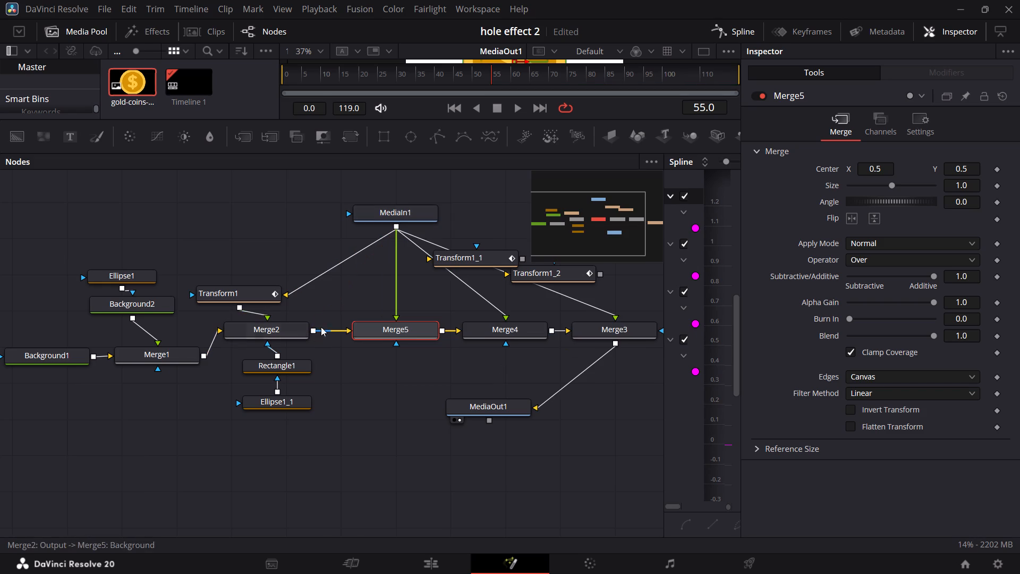
Place Transform1_1 between MediaIn1 and Merge5, wiring MediaIn1 into its blue mask input and its output into Merge5's foreground.
{"action": "left_click_drag", "start_coordinate": [484, 258], "coordinate": [405, 281]}
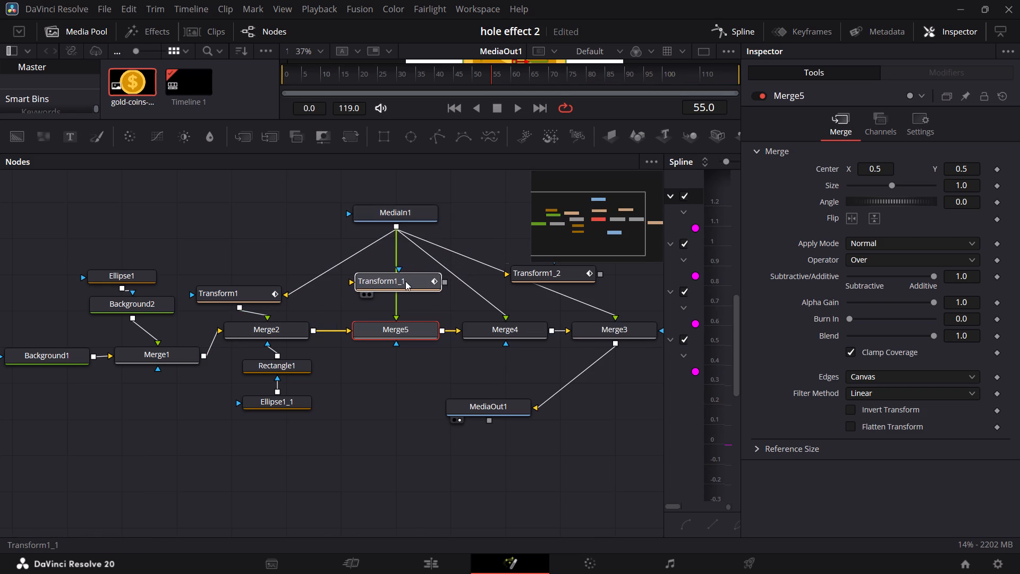
{"action": "left_click_drag", "start_coordinate": [405, 281], "coordinate": [402, 281]}
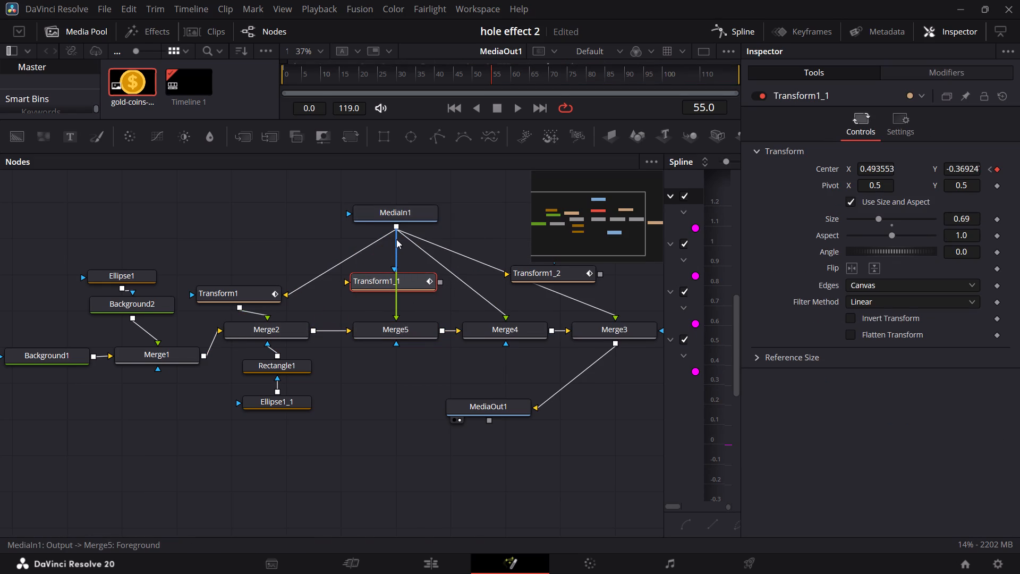
{"action": "left_click_drag", "start_coordinate": [396, 226], "coordinate": [393, 268]}
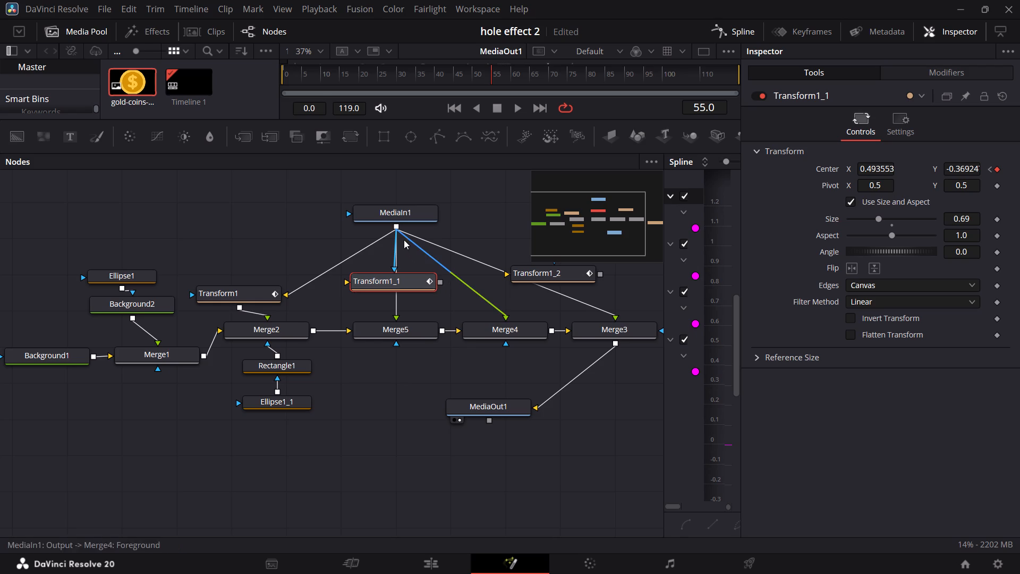
{"action": "left_click_drag", "start_coordinate": [396, 316], "coordinate": [426, 283]}
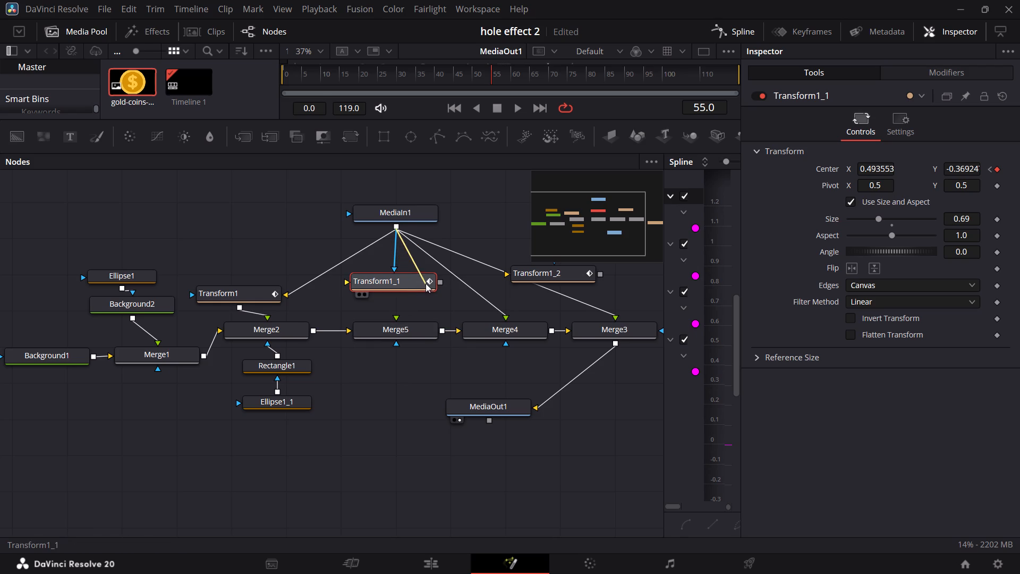
{"action": "left_click_drag", "start_coordinate": [426, 283], "coordinate": [394, 267]}
{"action": "left_click_drag", "start_coordinate": [439, 282], "coordinate": [395, 319]}
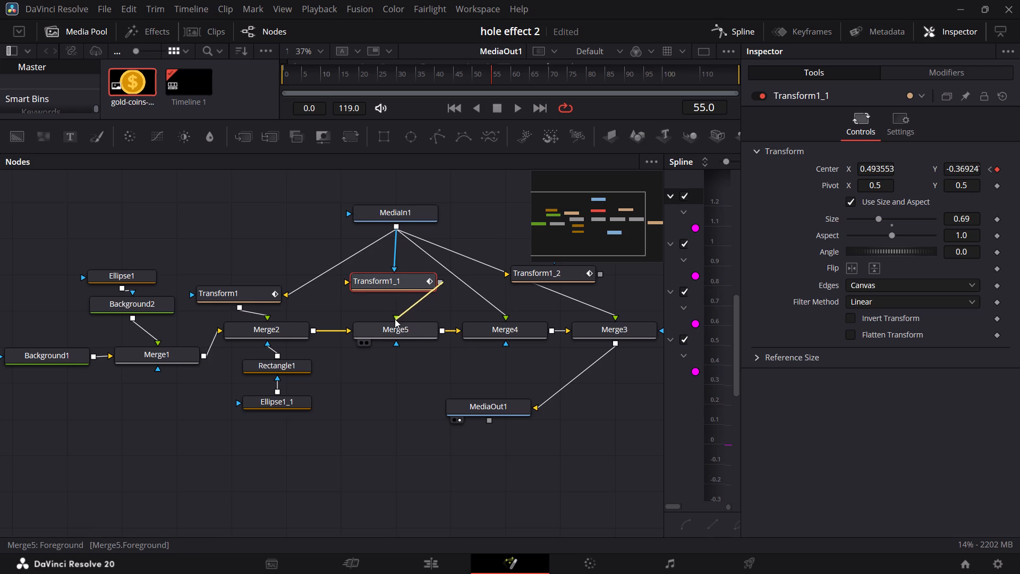
{"action": "left_click_drag", "start_coordinate": [395, 319], "coordinate": [395, 316]}
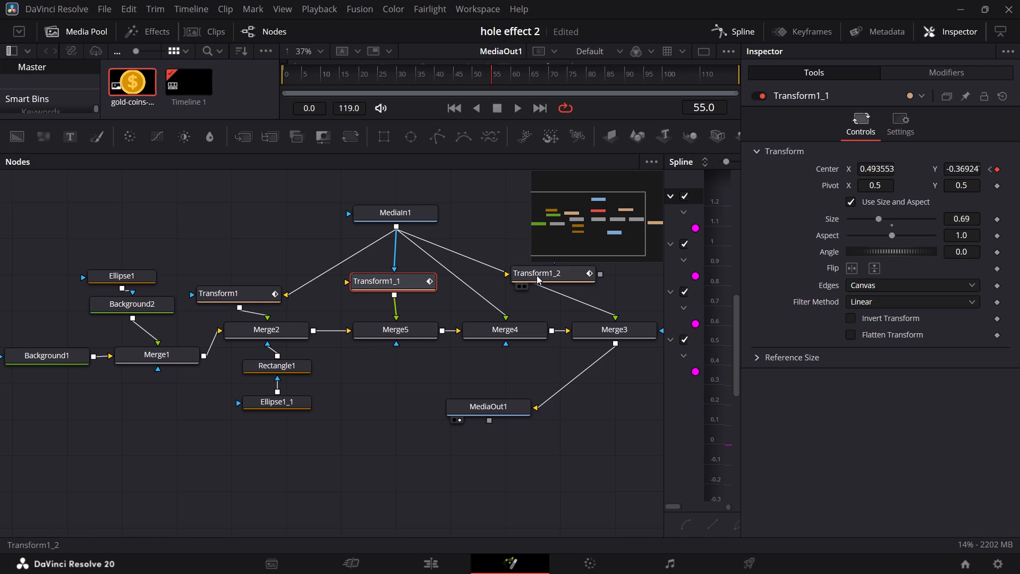
Move Transform1_2 up clear of the other links and insert it between MediaIn1 and Merge4, using its yellow input and Merge4's foreground.
{"action": "left_click_drag", "start_coordinate": [588, 225], "coordinate": [609, 213]}
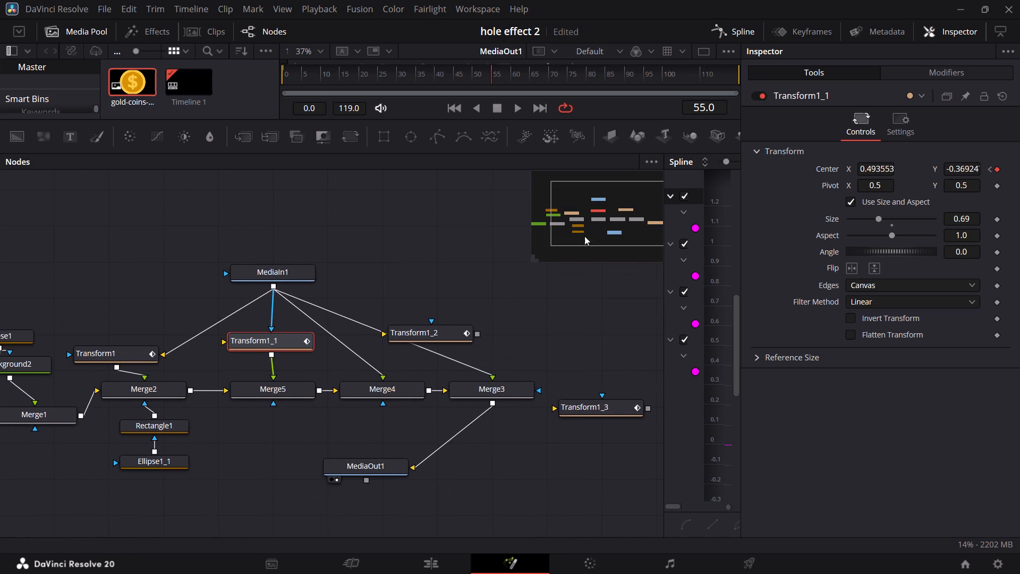
{"action": "left_click_drag", "start_coordinate": [425, 332], "coordinate": [402, 313]}
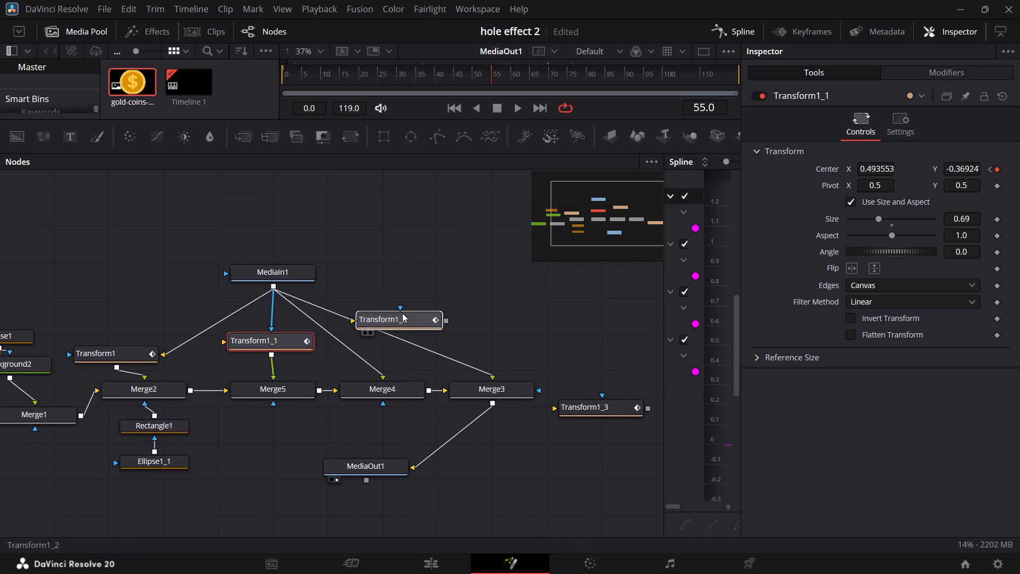
{"action": "left_click_drag", "start_coordinate": [402, 313], "coordinate": [427, 293]}
{"action": "left_click_drag", "start_coordinate": [381, 374], "coordinate": [384, 293]}
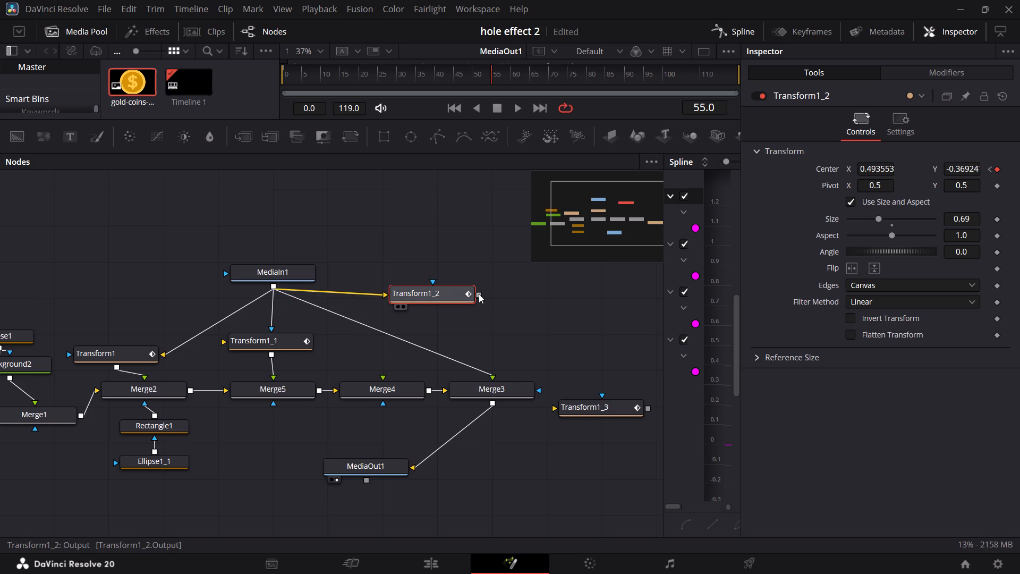
{"action": "left_click_drag", "start_coordinate": [479, 294], "coordinate": [382, 378]}
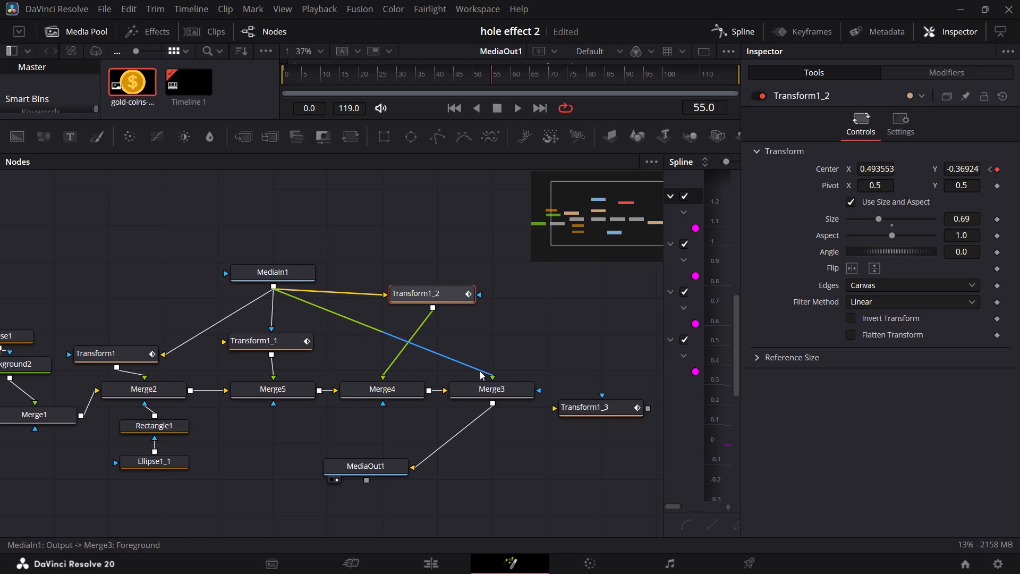
Insert Transform1_3 between MediaIn1 and Merge3, wiring MediaIn1 into its blue mask input and its output into Merge3's blue mask input.
{"action": "left_click_drag", "start_coordinate": [489, 372], "coordinate": [602, 396]}
{"action": "left_click_drag", "start_coordinate": [594, 410], "coordinate": [567, 320]}
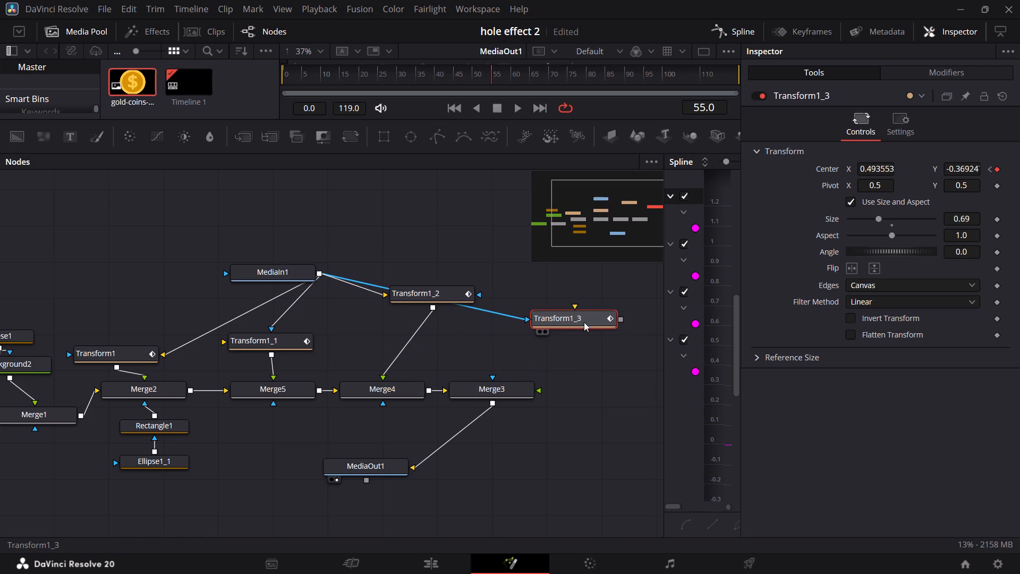
{"action": "left_click_drag", "start_coordinate": [617, 320], "coordinate": [493, 378]}
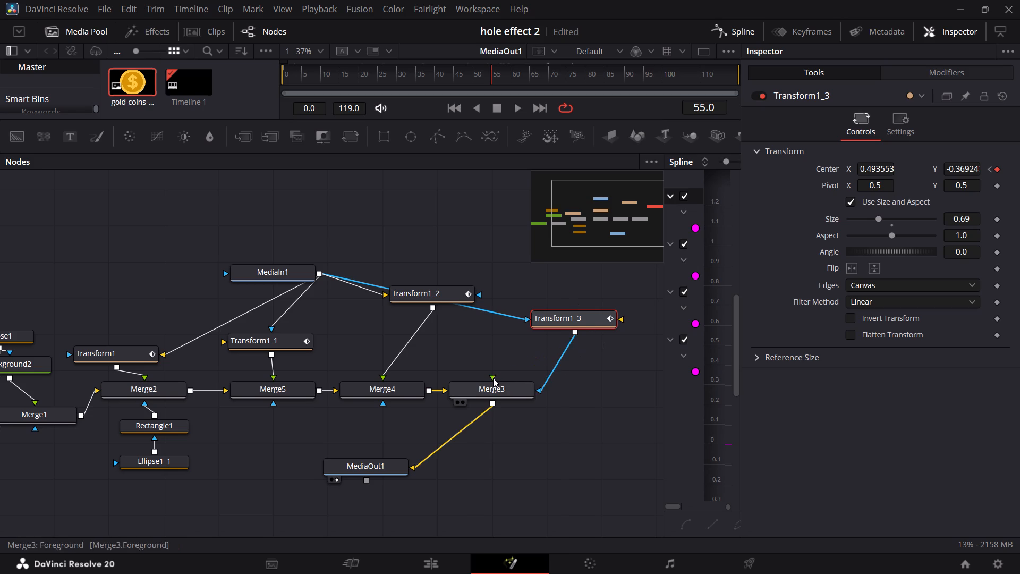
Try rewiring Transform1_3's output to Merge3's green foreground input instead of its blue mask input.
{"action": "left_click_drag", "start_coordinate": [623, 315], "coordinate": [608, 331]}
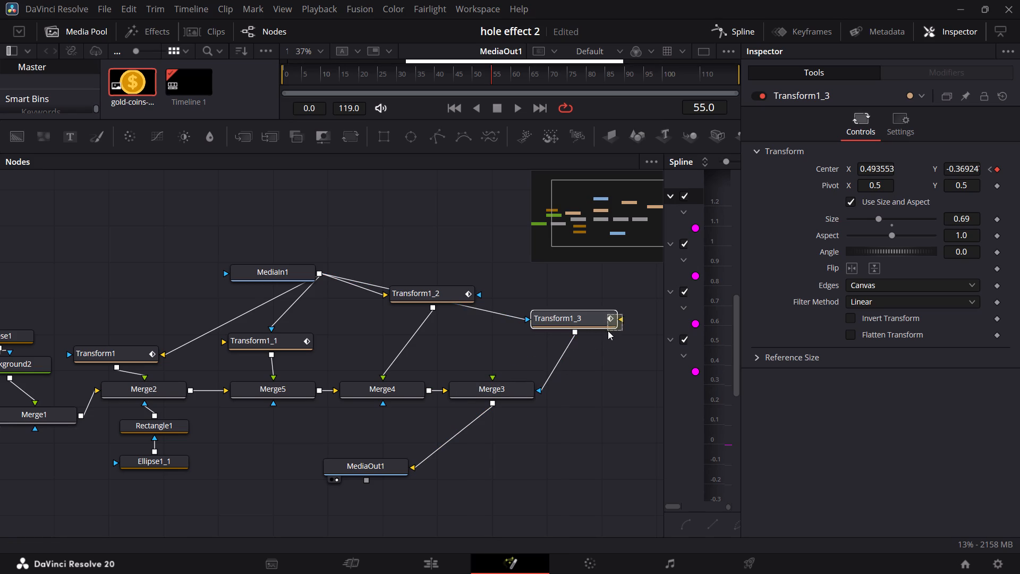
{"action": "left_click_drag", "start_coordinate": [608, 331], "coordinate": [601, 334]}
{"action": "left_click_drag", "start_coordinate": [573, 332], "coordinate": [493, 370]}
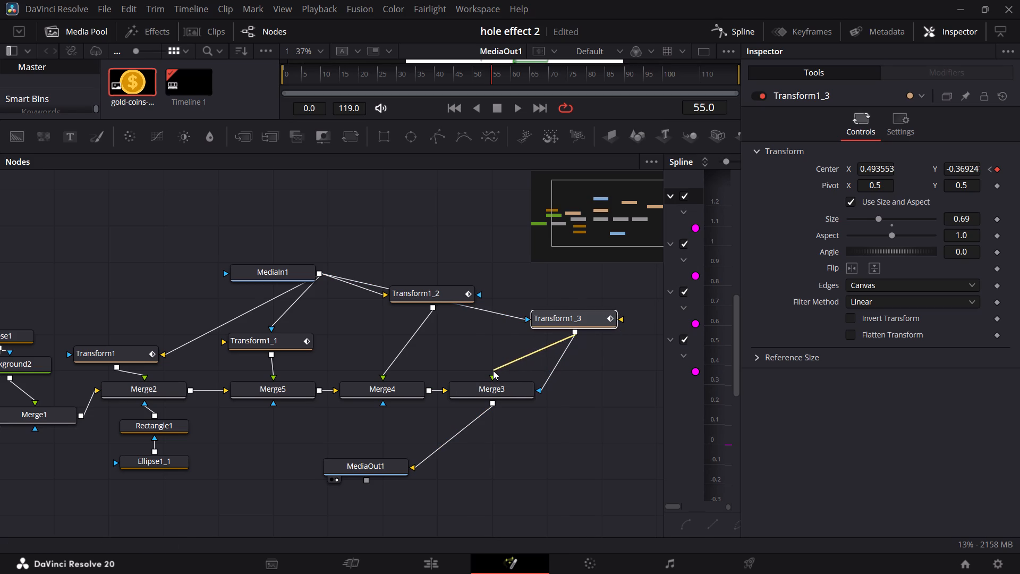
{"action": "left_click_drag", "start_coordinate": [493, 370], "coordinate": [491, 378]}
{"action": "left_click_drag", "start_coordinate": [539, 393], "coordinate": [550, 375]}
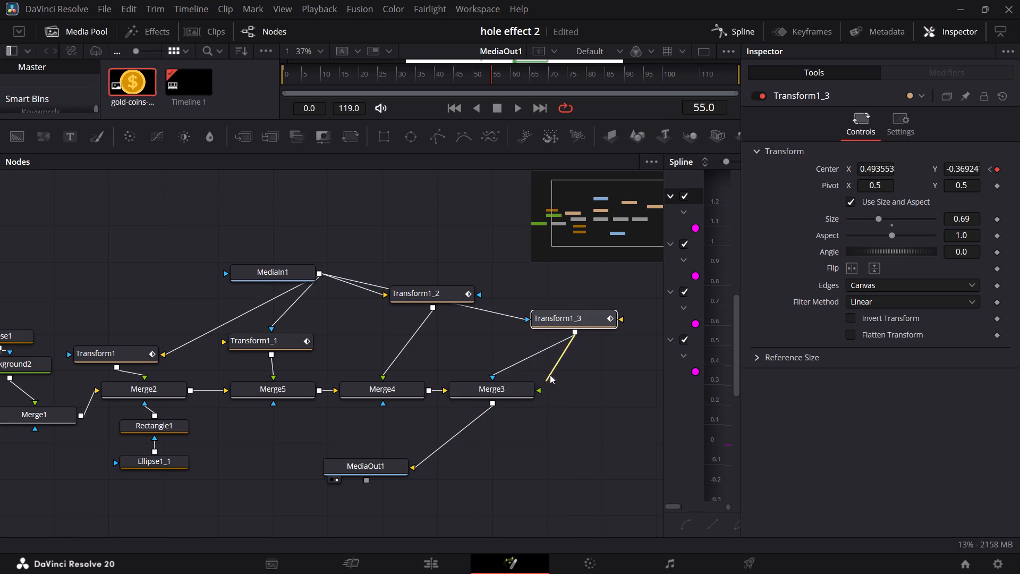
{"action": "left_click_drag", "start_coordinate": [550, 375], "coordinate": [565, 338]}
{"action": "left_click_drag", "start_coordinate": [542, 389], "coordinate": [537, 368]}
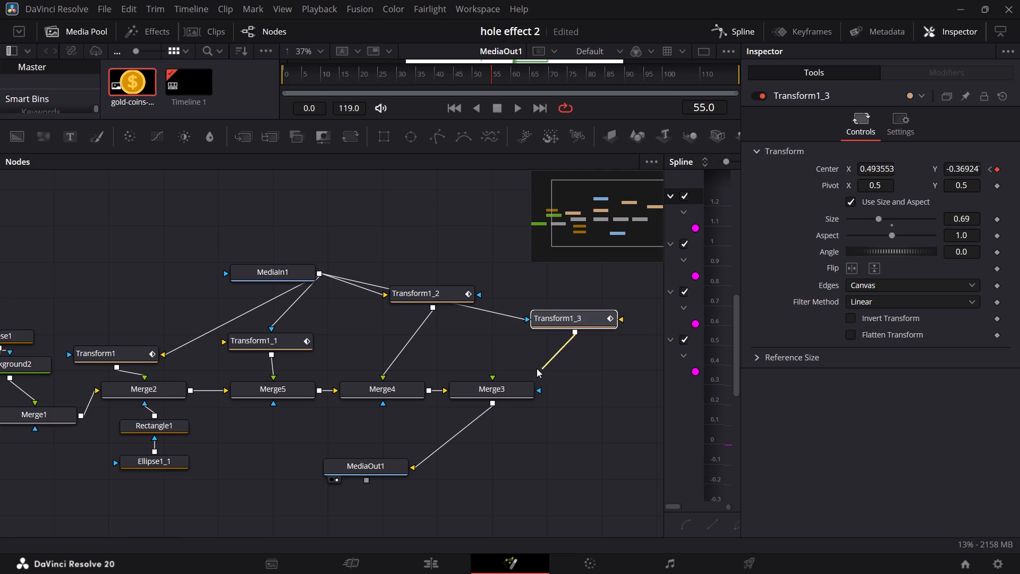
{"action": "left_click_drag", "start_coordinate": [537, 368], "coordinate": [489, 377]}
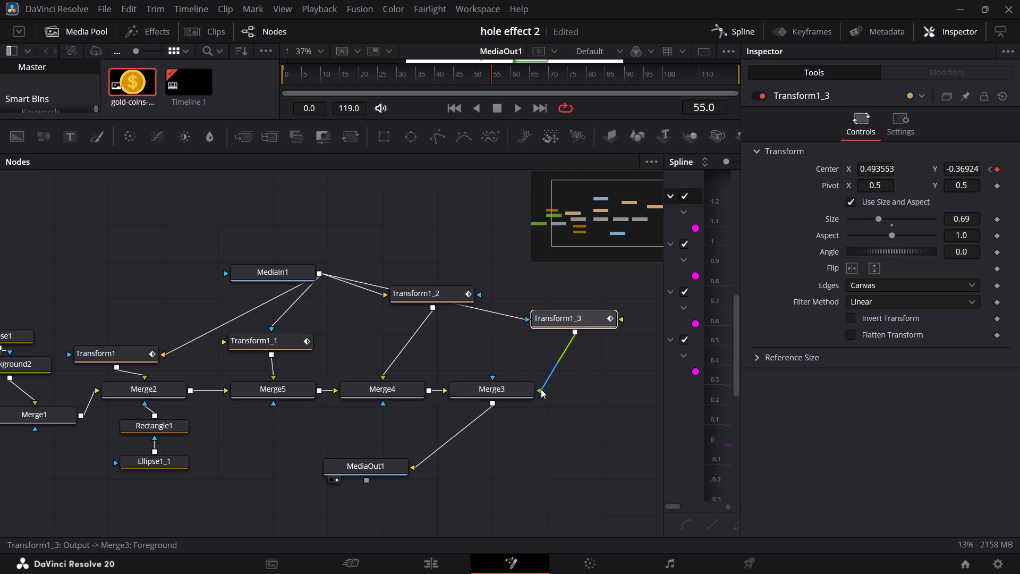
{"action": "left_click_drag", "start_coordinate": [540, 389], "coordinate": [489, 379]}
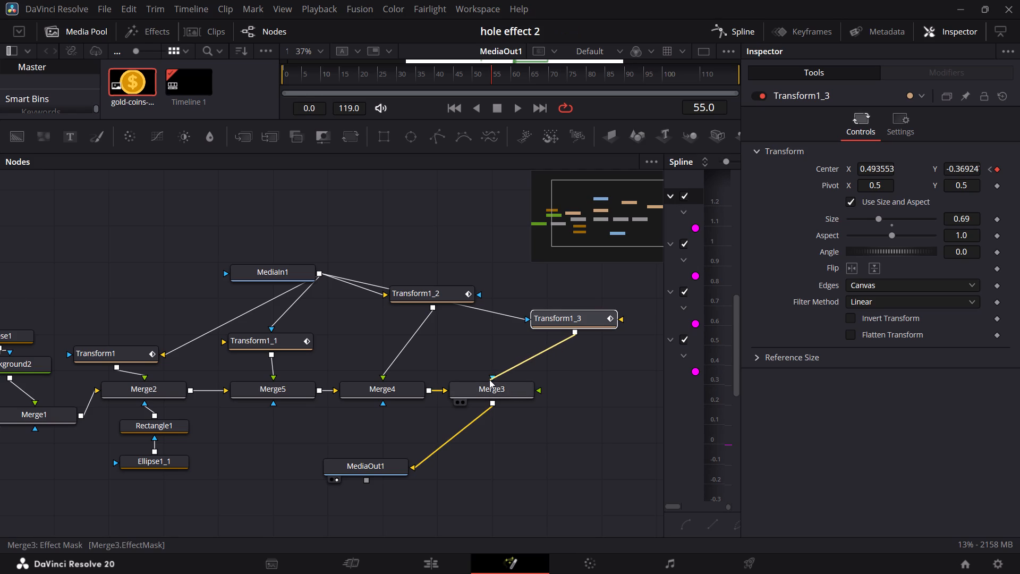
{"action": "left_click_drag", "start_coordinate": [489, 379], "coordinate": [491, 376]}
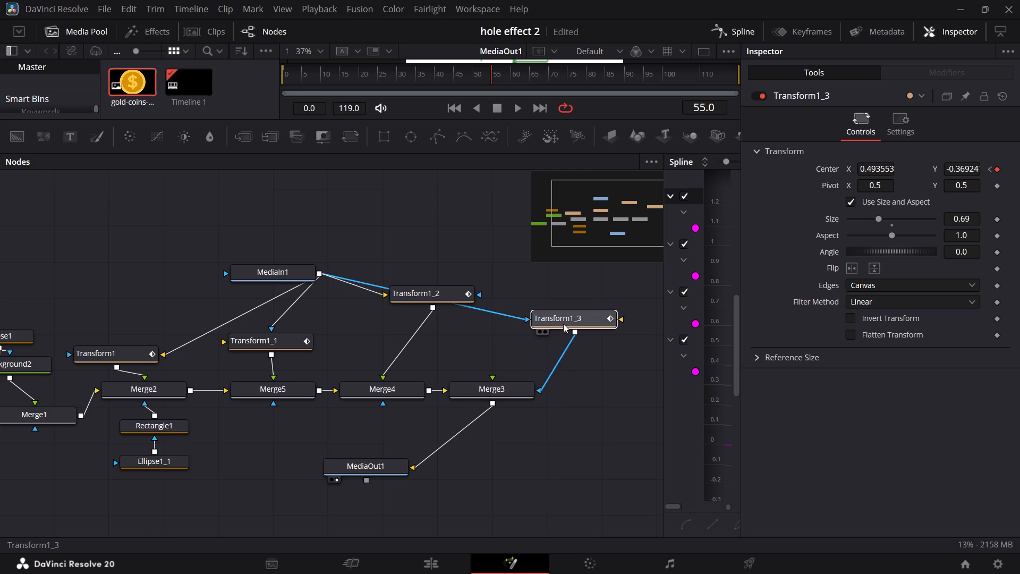
Line up the Transform nodes in a row, with Transform1_3 above Merge3, Transform1_2 above Merge4 and Transform1 above Merge2.
{"action": "left_click_drag", "start_coordinate": [563, 324], "coordinate": [486, 335]}
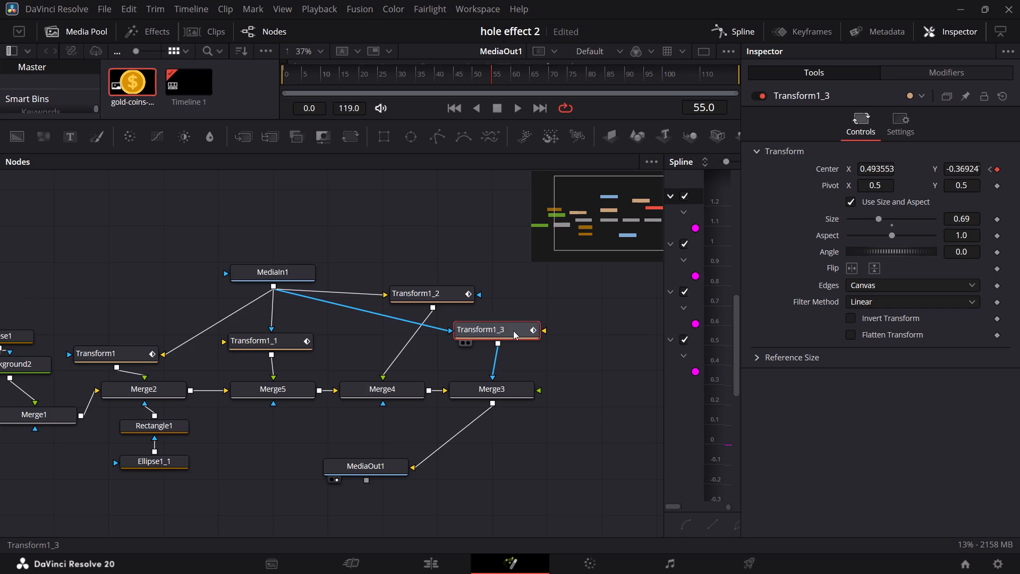
{"action": "scroll", "coordinate": [560, 318], "scroll_direction": "up", "scroll_amount": 3}
{"action": "scroll", "coordinate": [560, 318], "scroll_direction": "down", "scroll_amount": 7}
{"action": "scroll", "coordinate": [560, 318], "scroll_direction": "up", "scroll_amount": 2}
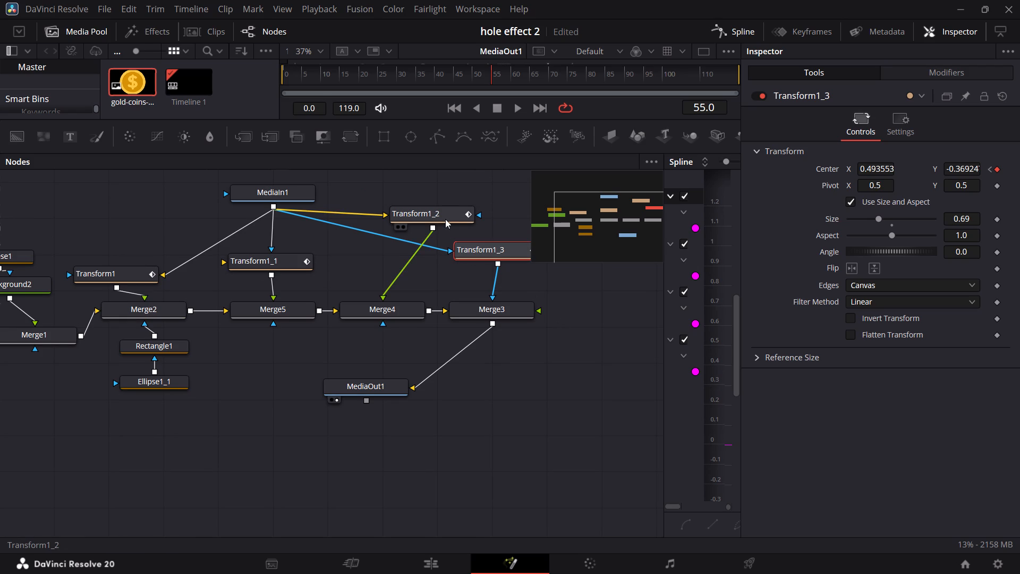
{"action": "left_click_drag", "start_coordinate": [445, 216], "coordinate": [381, 256]}
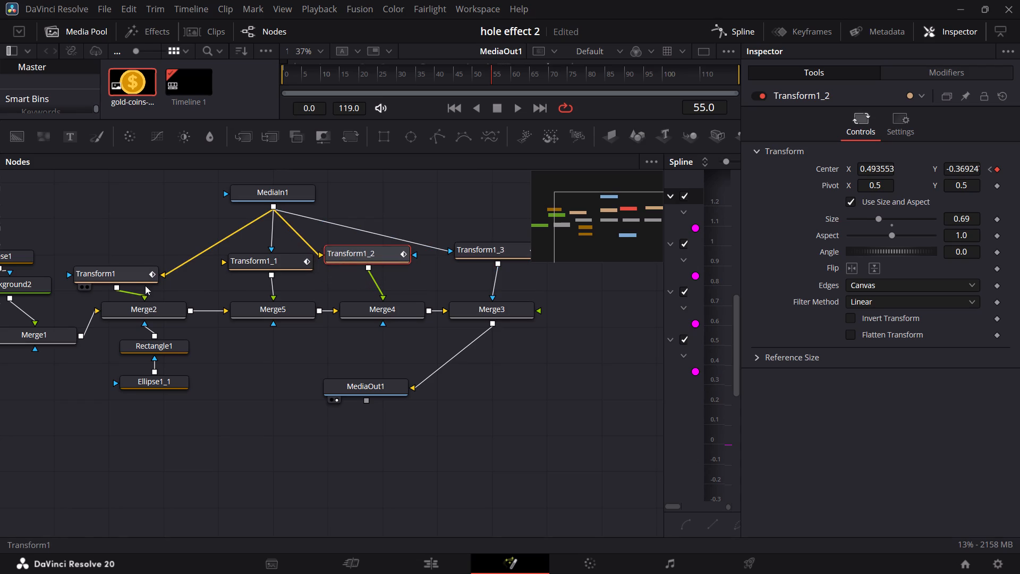
{"action": "left_click_drag", "start_coordinate": [130, 274], "coordinate": [173, 260]}
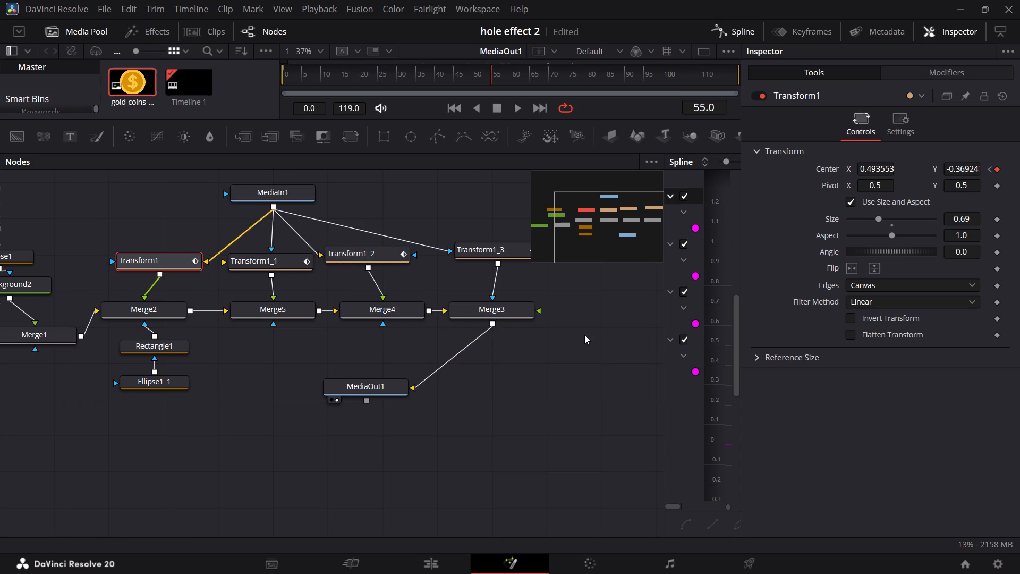
Select Transform1, Transform1_1, Transform1_2 and Transform1_3 together in the node graph.
{"action": "left_click", "coordinate": [589, 283]}
{"action": "left_click_drag", "start_coordinate": [591, 213], "coordinate": [583, 212]}
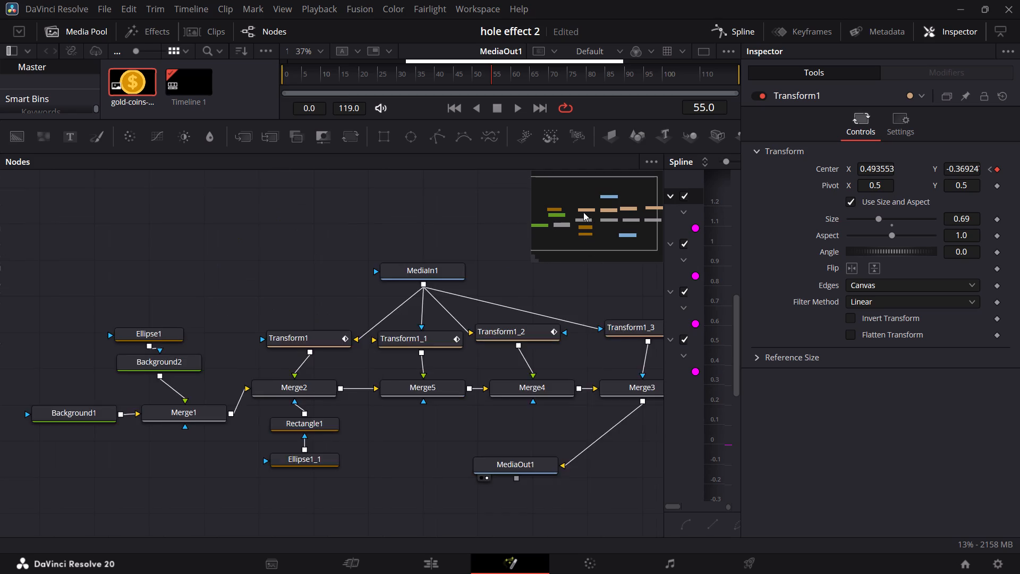
{"action": "left_click_drag", "start_coordinate": [583, 212], "coordinate": [618, 213]}
{"action": "left_click_drag", "start_coordinate": [611, 324], "coordinate": [540, 326]}
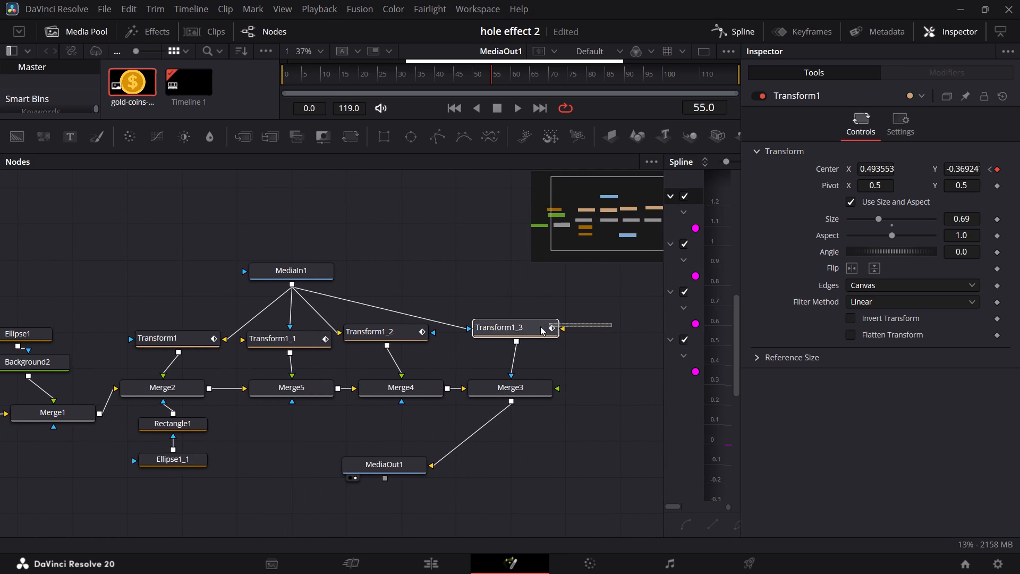
{"action": "left_click_drag", "start_coordinate": [540, 326], "coordinate": [183, 341]}
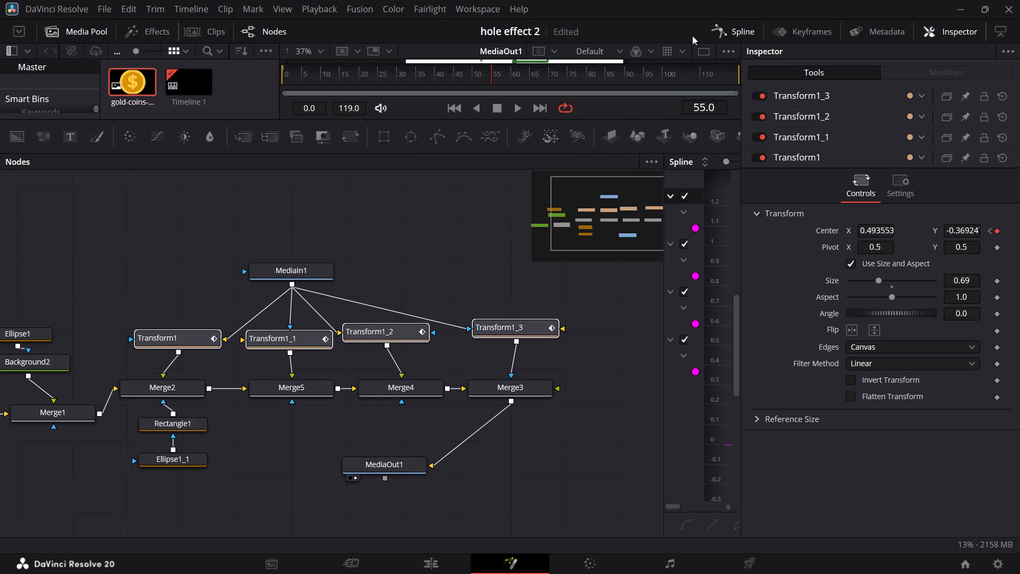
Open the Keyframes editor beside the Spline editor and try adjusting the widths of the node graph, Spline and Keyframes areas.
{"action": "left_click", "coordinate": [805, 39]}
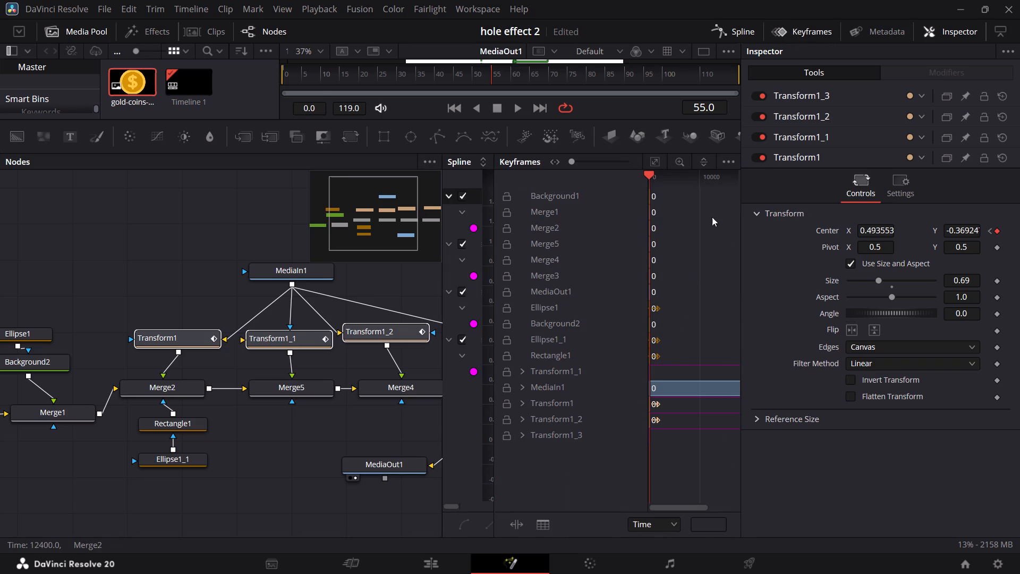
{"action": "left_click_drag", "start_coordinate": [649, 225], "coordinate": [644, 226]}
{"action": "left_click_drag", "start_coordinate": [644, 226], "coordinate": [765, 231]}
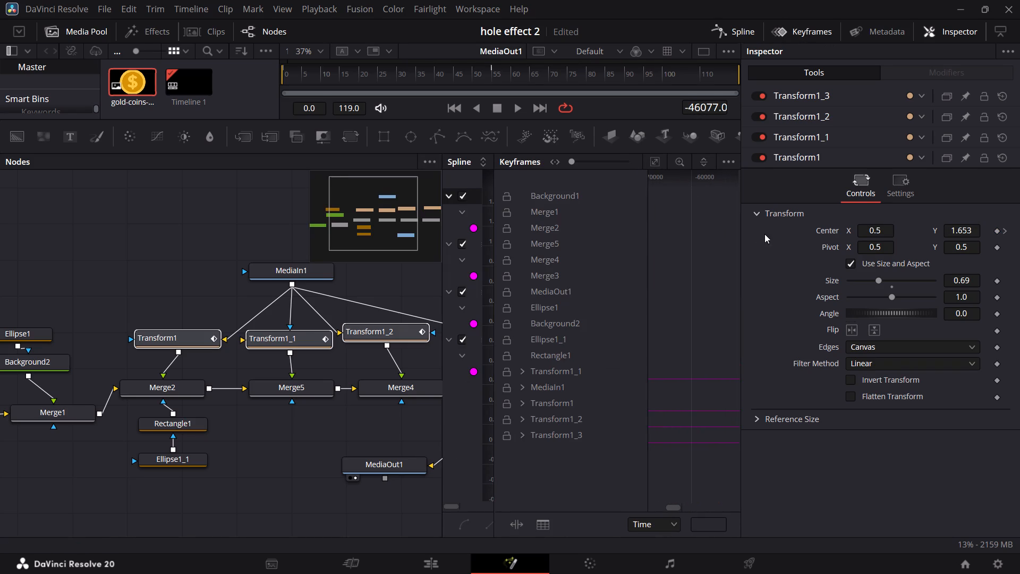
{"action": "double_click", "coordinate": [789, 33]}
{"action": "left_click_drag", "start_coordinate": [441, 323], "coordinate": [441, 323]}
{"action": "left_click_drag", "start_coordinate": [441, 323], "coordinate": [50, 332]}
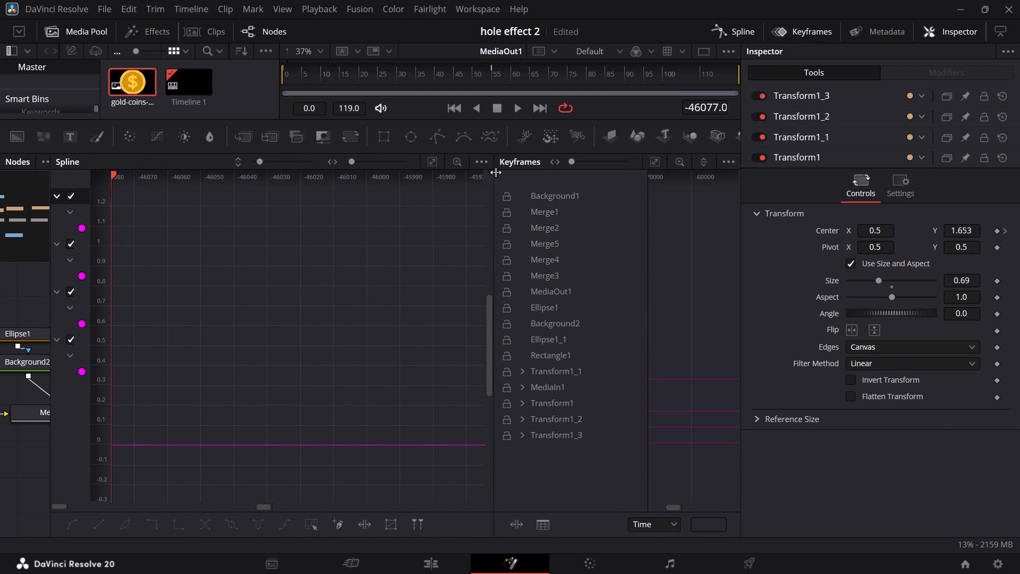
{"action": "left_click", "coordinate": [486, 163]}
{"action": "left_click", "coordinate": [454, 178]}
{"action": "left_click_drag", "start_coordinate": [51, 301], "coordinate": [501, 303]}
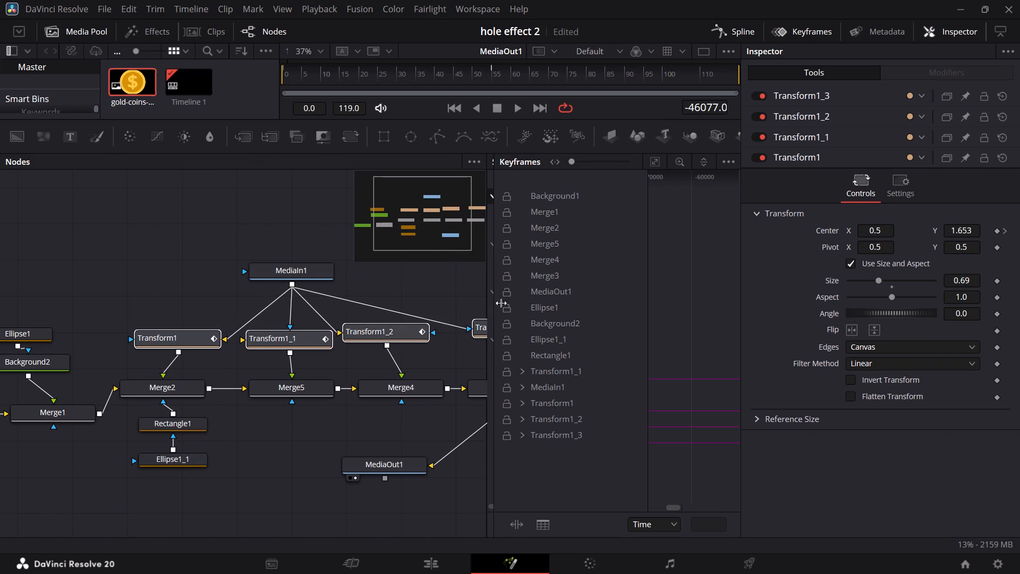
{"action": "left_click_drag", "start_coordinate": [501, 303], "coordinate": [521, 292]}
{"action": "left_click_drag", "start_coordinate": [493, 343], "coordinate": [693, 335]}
Enlarge the node graph by extending it up over the viewer, closing the Keyframes editor and collapsing the Spline editor's width.
{"action": "scroll", "coordinate": [444, 222], "scroll_direction": "up", "scroll_amount": 5}
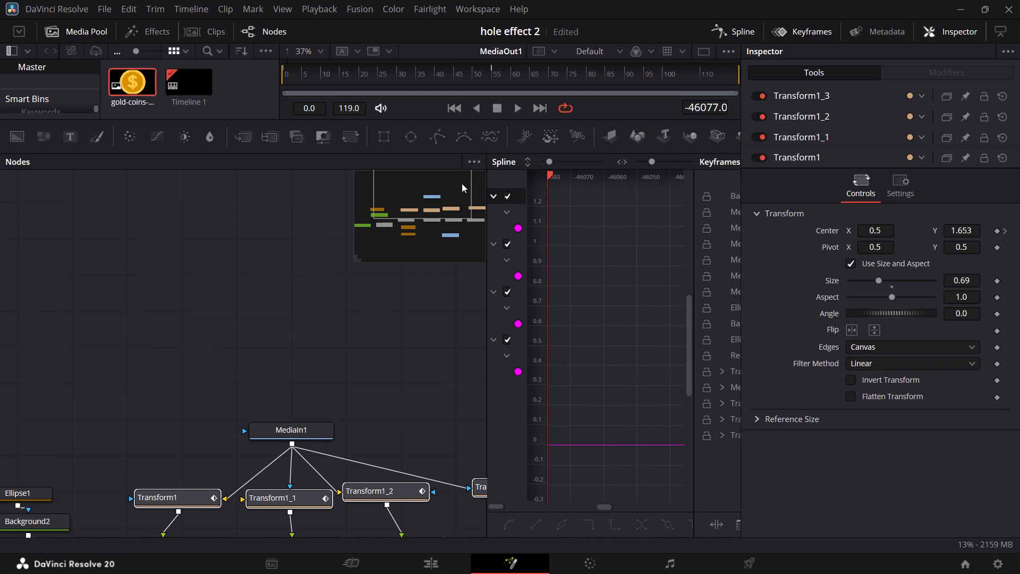
{"action": "left_click_drag", "start_coordinate": [480, 118], "coordinate": [429, 387]}
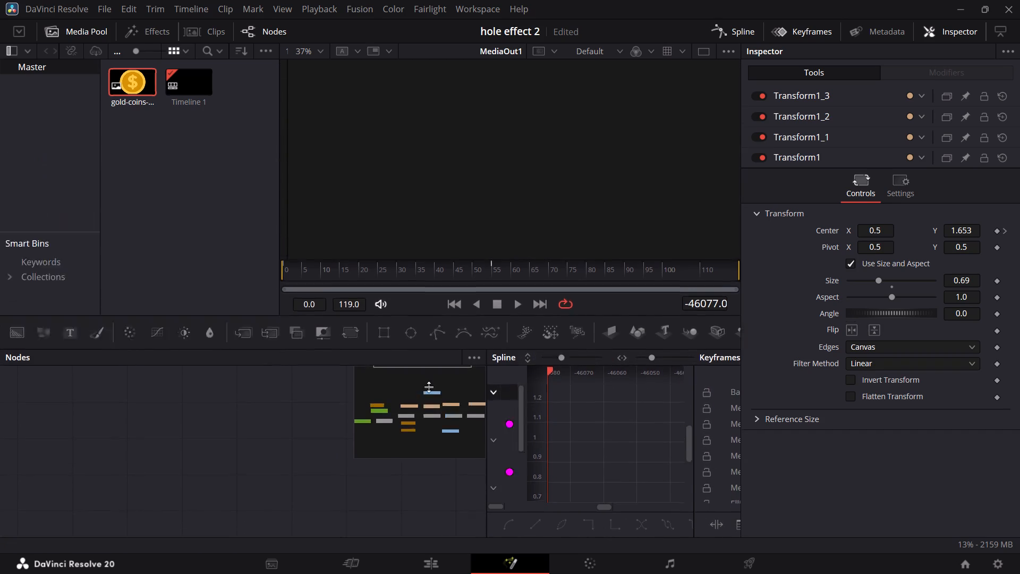
{"action": "left_click_drag", "start_coordinate": [429, 387], "coordinate": [472, 141]}
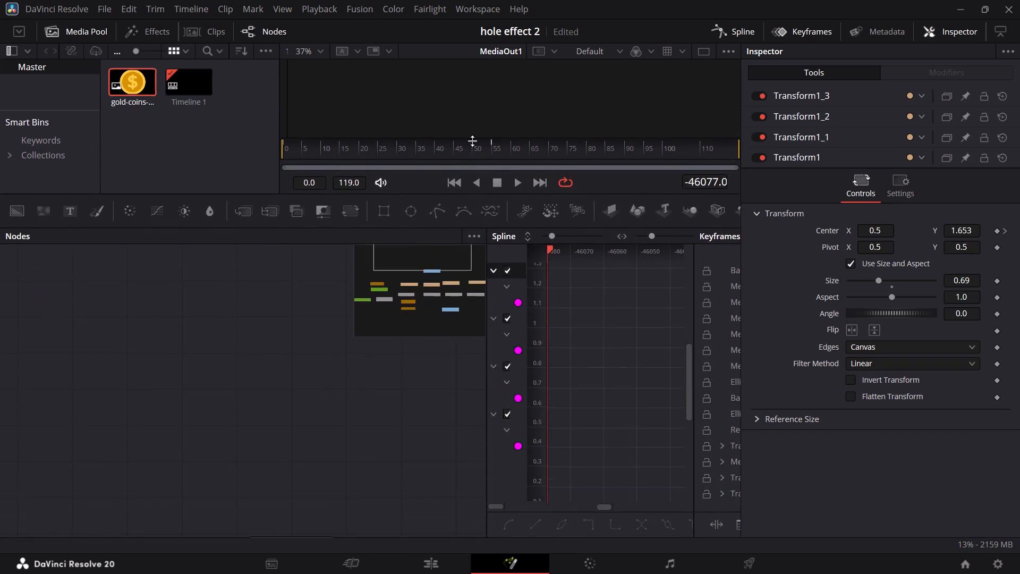
{"action": "left_click_drag", "start_coordinate": [472, 141], "coordinate": [479, 60]}
{"action": "left_click", "coordinate": [803, 35]}
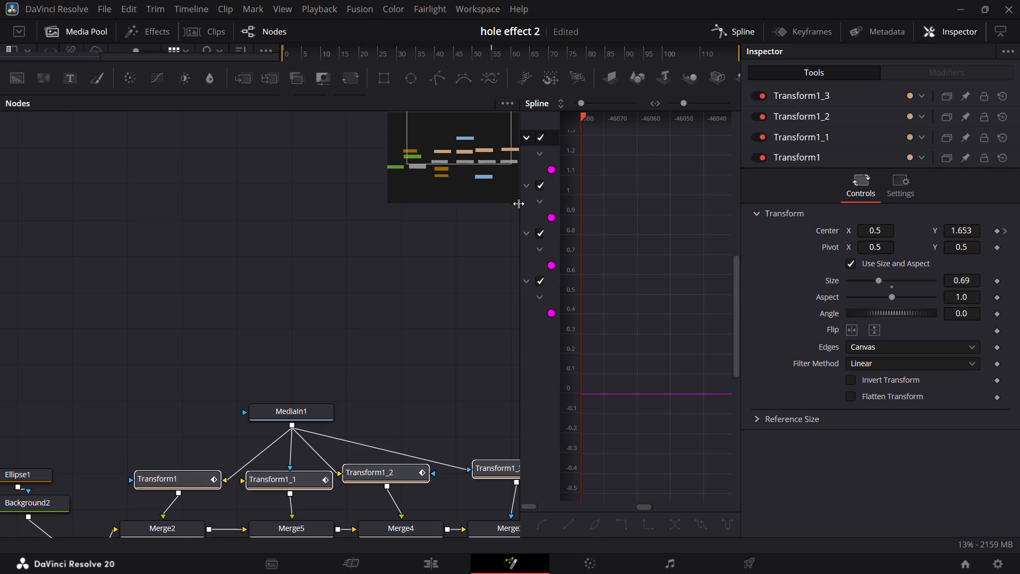
{"action": "left_click_drag", "start_coordinate": [518, 204], "coordinate": [756, 210]}
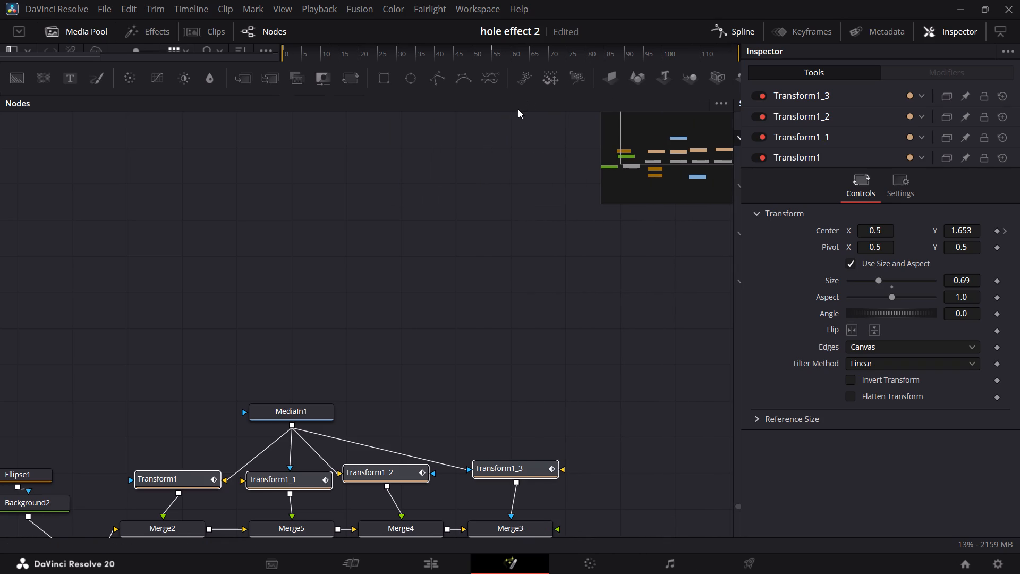
Shrink the node graph's height to restore the full viewer, timeline ruler and playback controls above it.
{"action": "scroll", "coordinate": [517, 107], "scroll_direction": "up", "scroll_amount": 7}
{"action": "left_click_drag", "start_coordinate": [543, 44], "coordinate": [537, 80]}
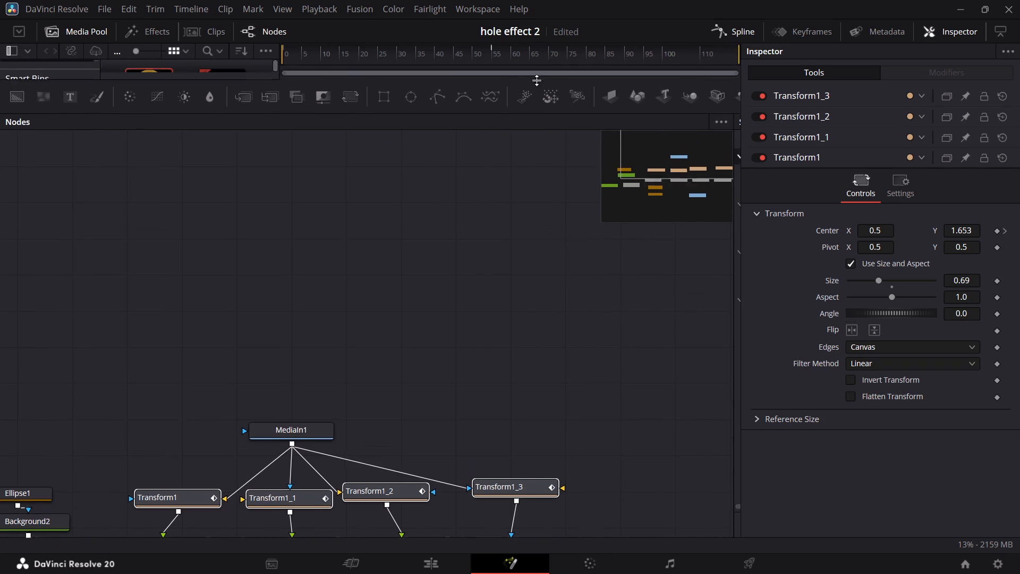
{"action": "left_click_drag", "start_coordinate": [537, 80], "coordinate": [481, 355]}
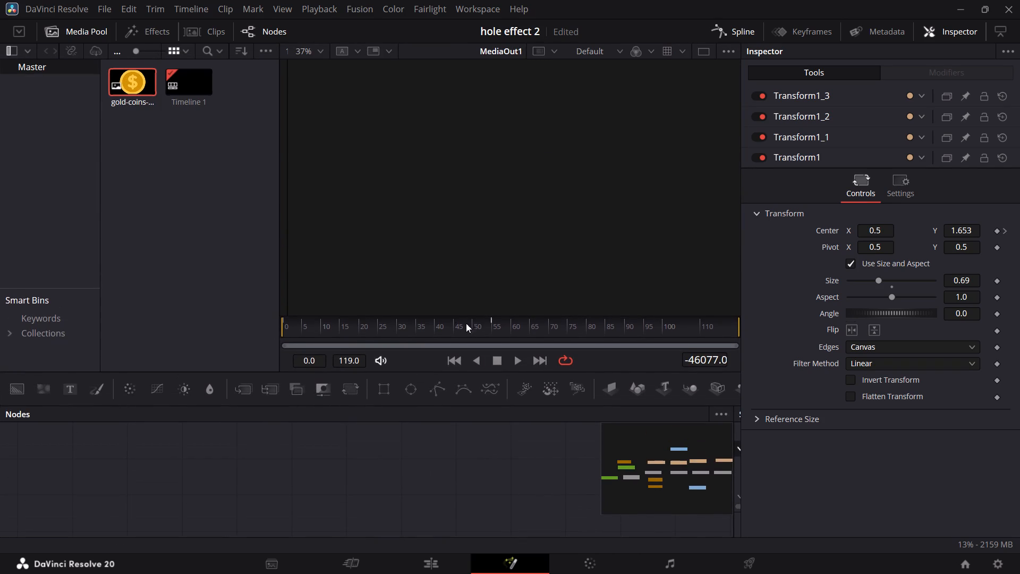
Play the coin animation from frame 0 in the Fusion viewer to review the drop into the hole, and stop playback.
{"action": "left_click_drag", "start_coordinate": [471, 327], "coordinate": [264, 311]}
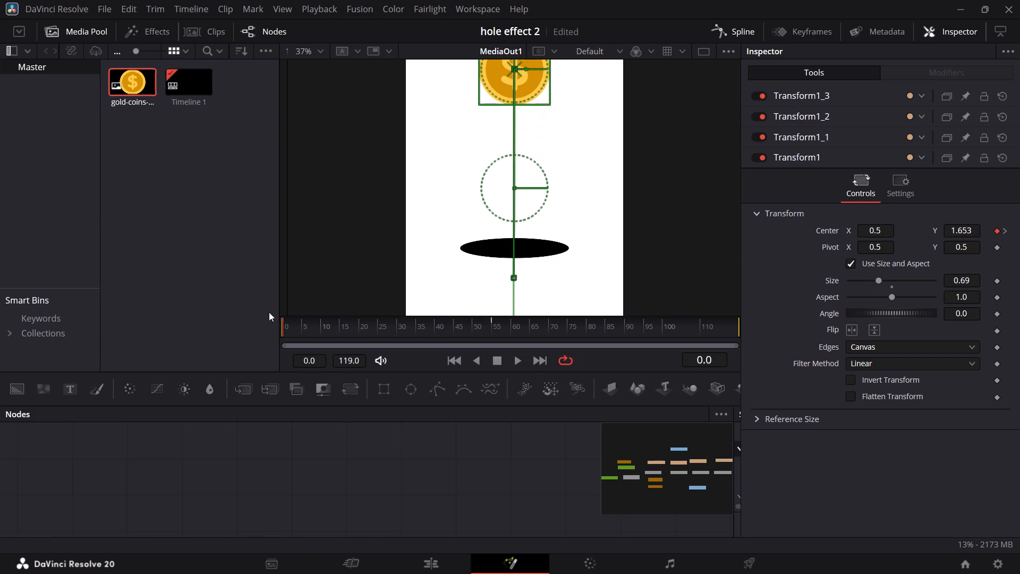
{"action": "left_click", "coordinate": [523, 362]}
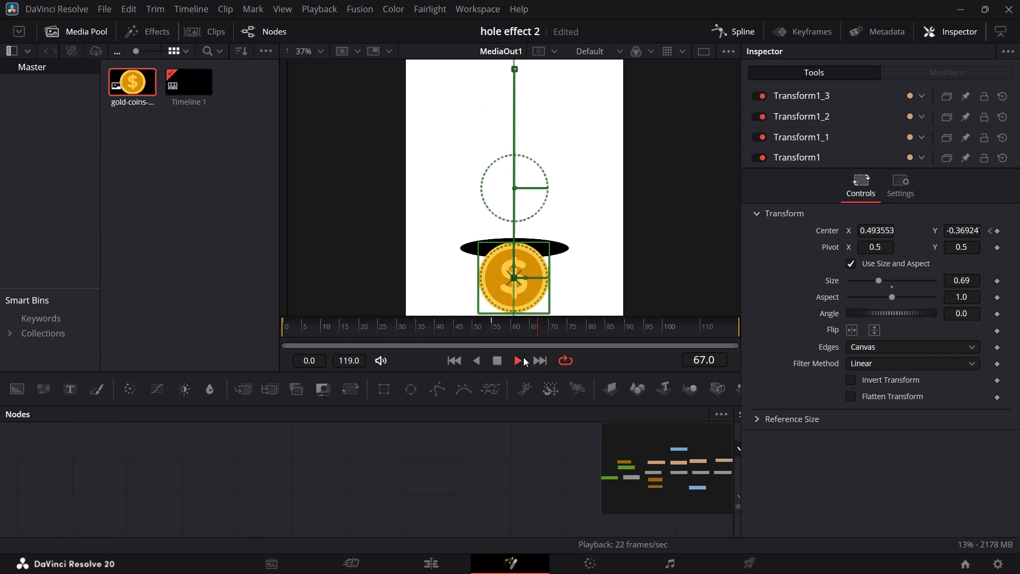
{"action": "scroll", "coordinate": [513, 356], "scroll_direction": "down", "scroll_amount": 7}
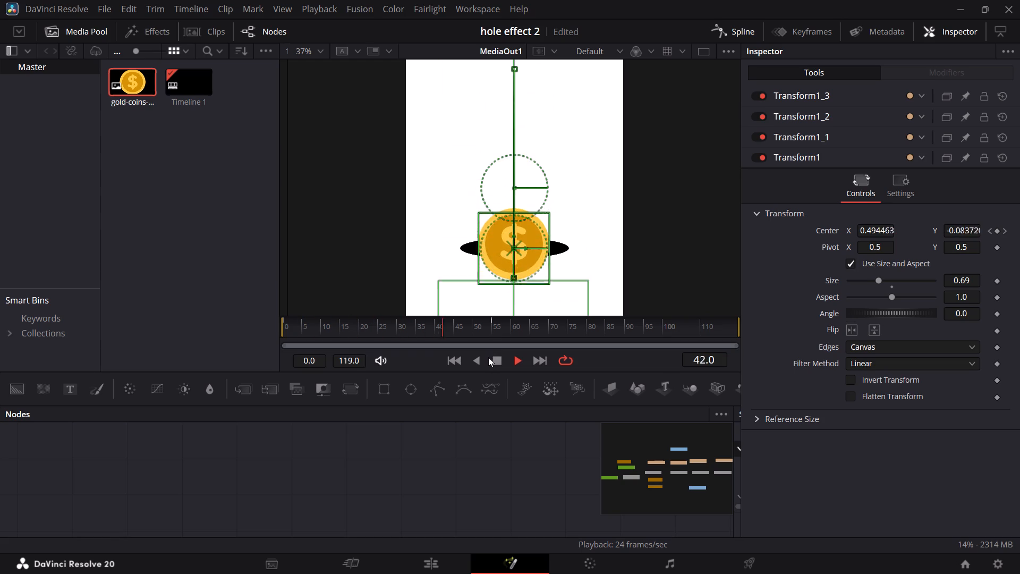
{"action": "left_click", "coordinate": [496, 357]}
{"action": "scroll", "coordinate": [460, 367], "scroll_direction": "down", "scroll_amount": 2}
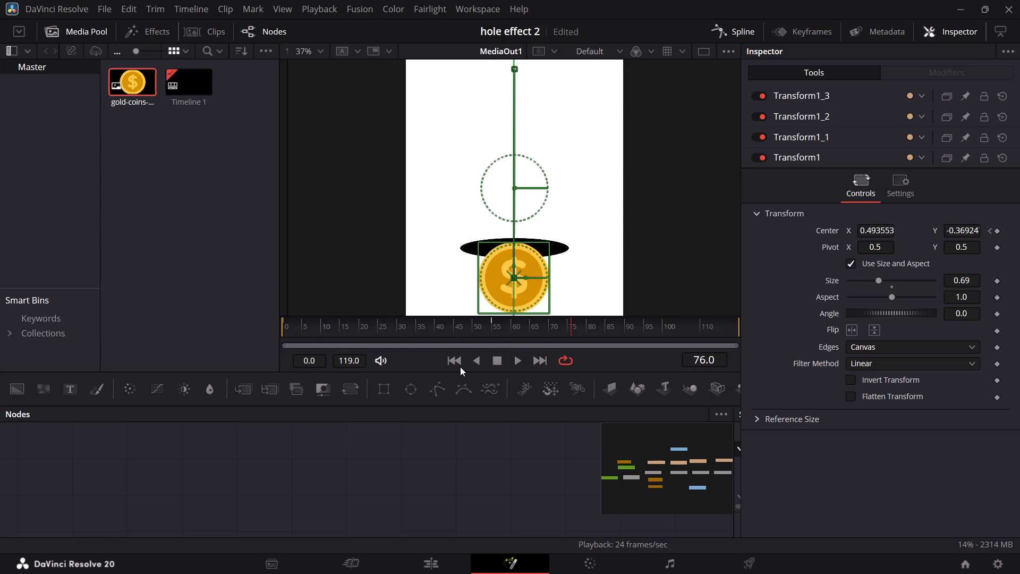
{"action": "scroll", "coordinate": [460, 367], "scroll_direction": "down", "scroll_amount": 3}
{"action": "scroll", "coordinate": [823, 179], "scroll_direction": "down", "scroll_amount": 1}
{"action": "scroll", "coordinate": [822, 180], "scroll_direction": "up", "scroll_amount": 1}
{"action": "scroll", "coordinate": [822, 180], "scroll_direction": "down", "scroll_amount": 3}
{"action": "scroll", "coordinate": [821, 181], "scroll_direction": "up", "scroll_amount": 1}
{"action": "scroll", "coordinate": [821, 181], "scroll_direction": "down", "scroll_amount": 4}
Switch to the Color page and play the Timeline 1 clip from its start to review the coin animation.
{"action": "left_click", "coordinate": [573, 559]}
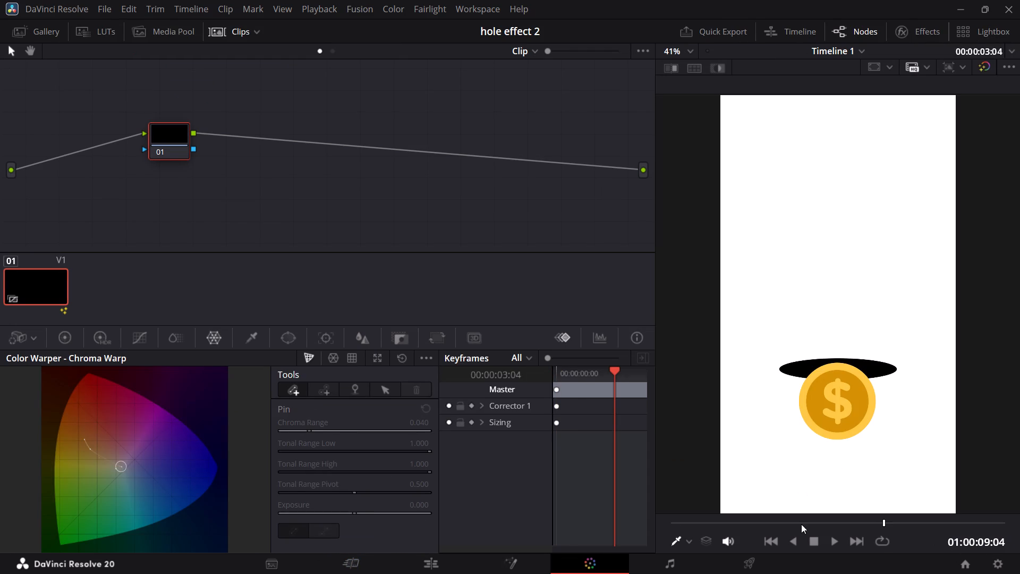
{"action": "left_click", "coordinate": [832, 538]}
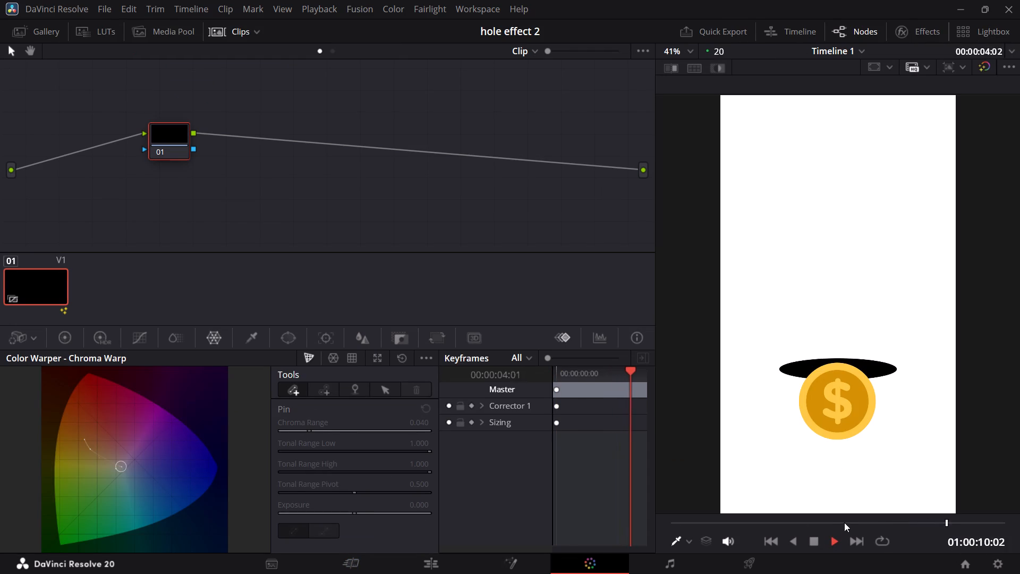
{"action": "left_click_drag", "start_coordinate": [844, 522], "coordinate": [609, 528]}
{"action": "left_click", "coordinate": [831, 540]}
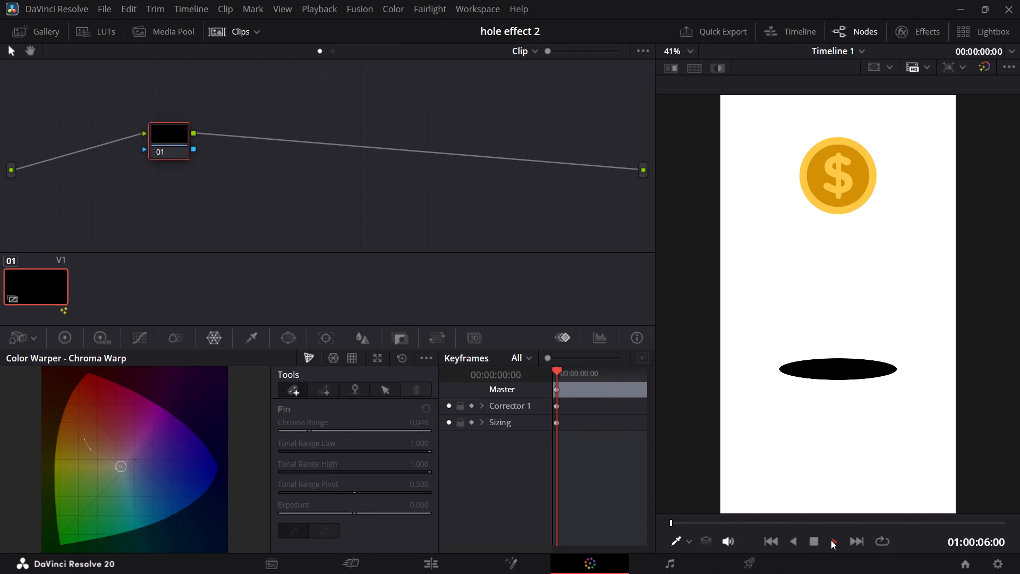